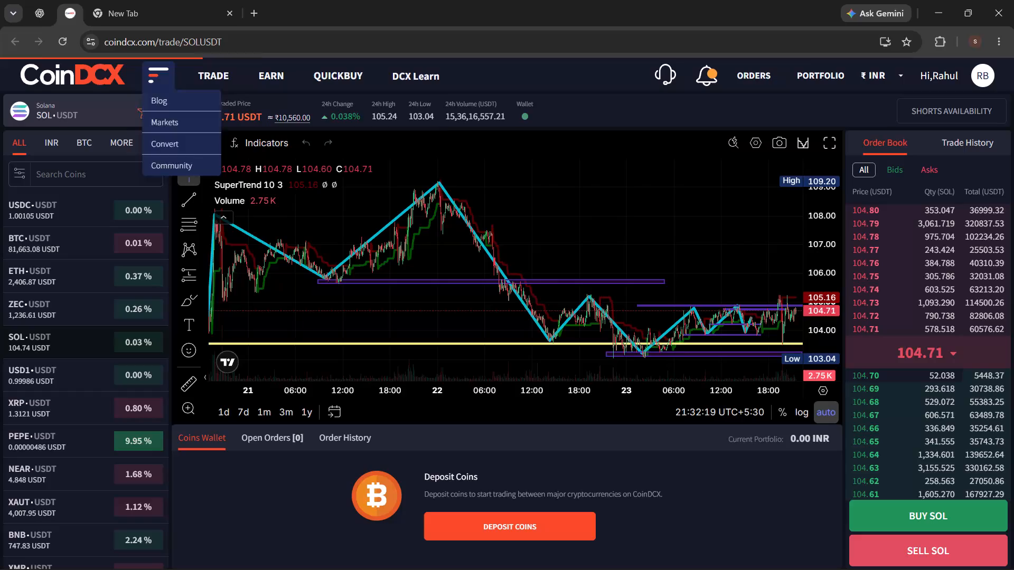
Examine the latest SOL/USDT 5-minute candles against the marked zones and SuperTrend, and dismiss the zoom hint.
{"action": "left_click_drag", "start_coordinate": [670, 267], "coordinate": [383, 208]}
{"action": "left_click", "coordinate": [579, 334]}
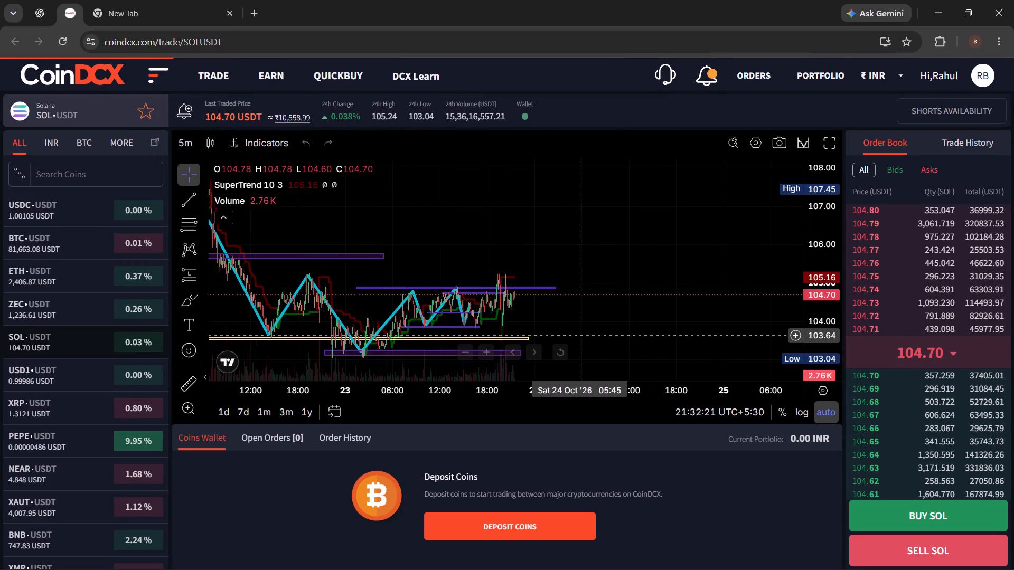
{"action": "scroll", "coordinate": [542, 309], "scroll_direction": "up", "scroll_amount": 4}
{"action": "left_click_drag", "start_coordinate": [461, 270], "coordinate": [678, 293]}
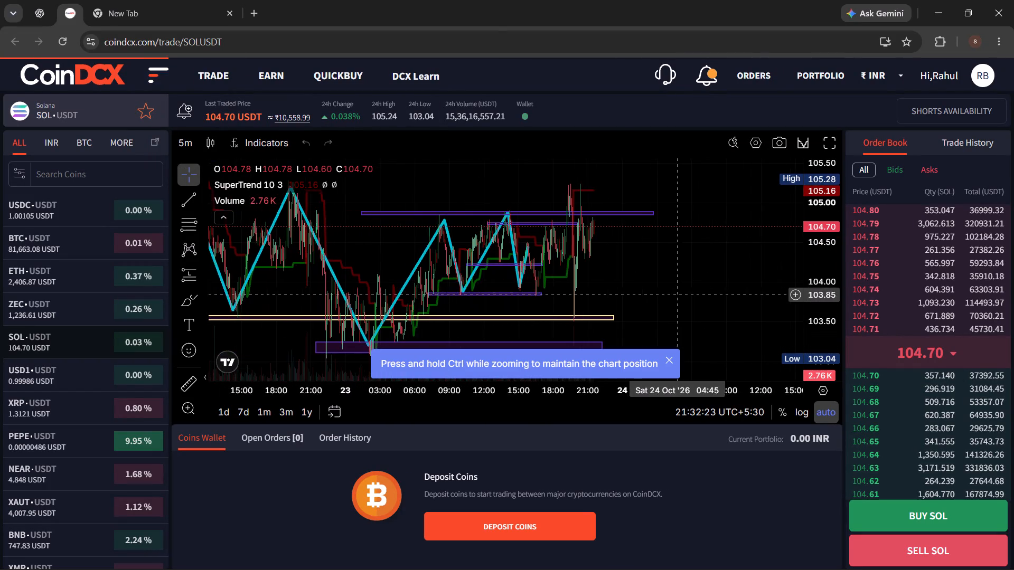
{"action": "scroll", "coordinate": [633, 245], "scroll_direction": "up", "scroll_amount": 4}
{"action": "left_click_drag", "start_coordinate": [525, 237], "coordinate": [677, 274]}
{"action": "scroll", "coordinate": [649, 259], "scroll_direction": "up", "scroll_amount": 4}
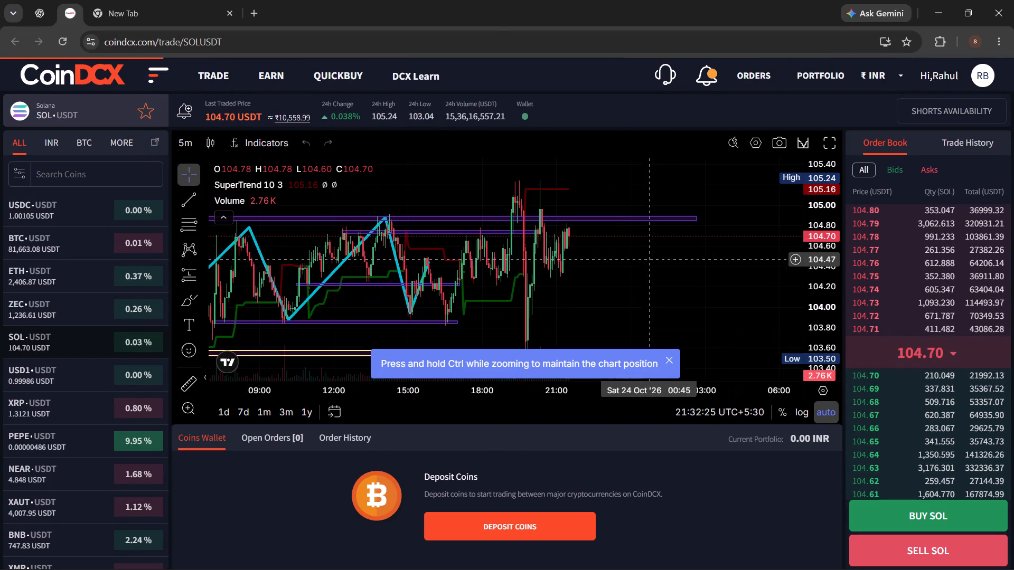
{"action": "scroll", "coordinate": [622, 265], "scroll_direction": "up", "scroll_amount": 3}
{"action": "left_click_drag", "start_coordinate": [551, 259], "coordinate": [708, 244]}
{"action": "left_click_drag", "start_coordinate": [827, 207], "coordinate": [825, 235]}
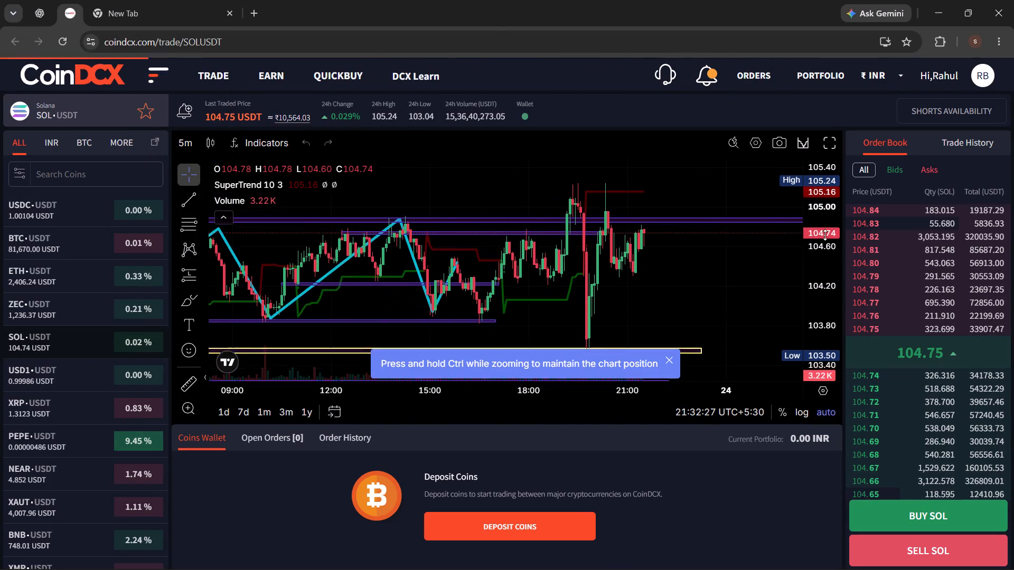
{"action": "left_click_drag", "start_coordinate": [825, 235], "coordinate": [813, 294]}
{"action": "left_click_drag", "start_coordinate": [821, 271], "coordinate": [822, 211]}
{"action": "scroll", "coordinate": [612, 254], "scroll_direction": "up", "scroll_amount": 1}
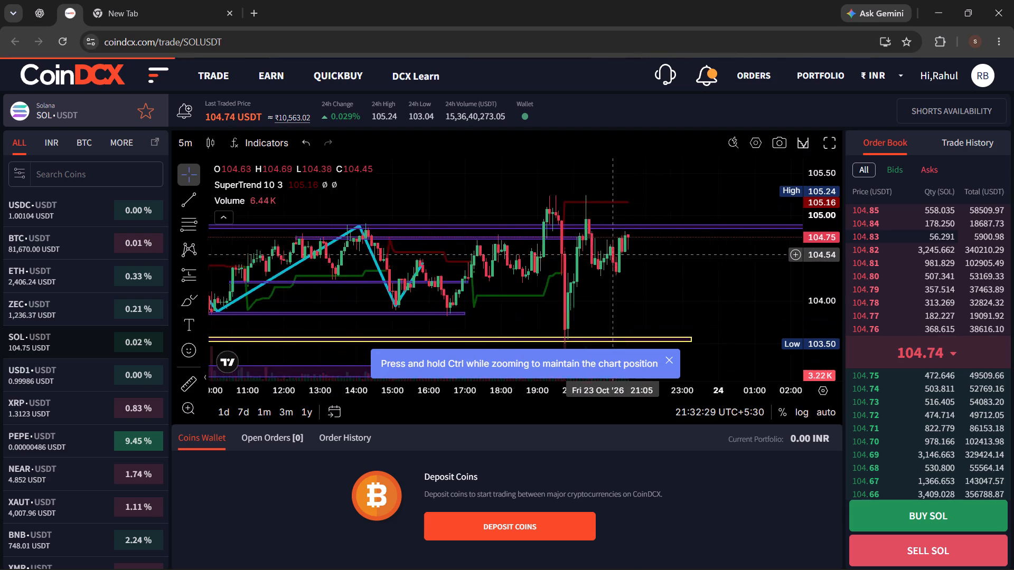
{"action": "scroll", "coordinate": [612, 254], "scroll_direction": "up", "scroll_amount": 7}
{"action": "left_click_drag", "start_coordinate": [556, 257], "coordinate": [673, 268]}
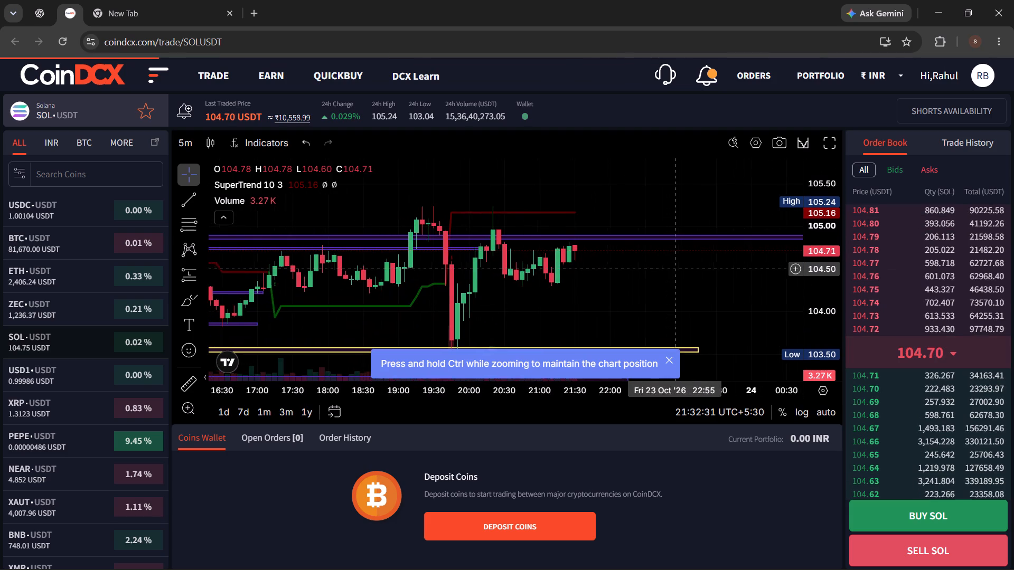
{"action": "left_click_drag", "start_coordinate": [673, 268], "coordinate": [675, 268]}
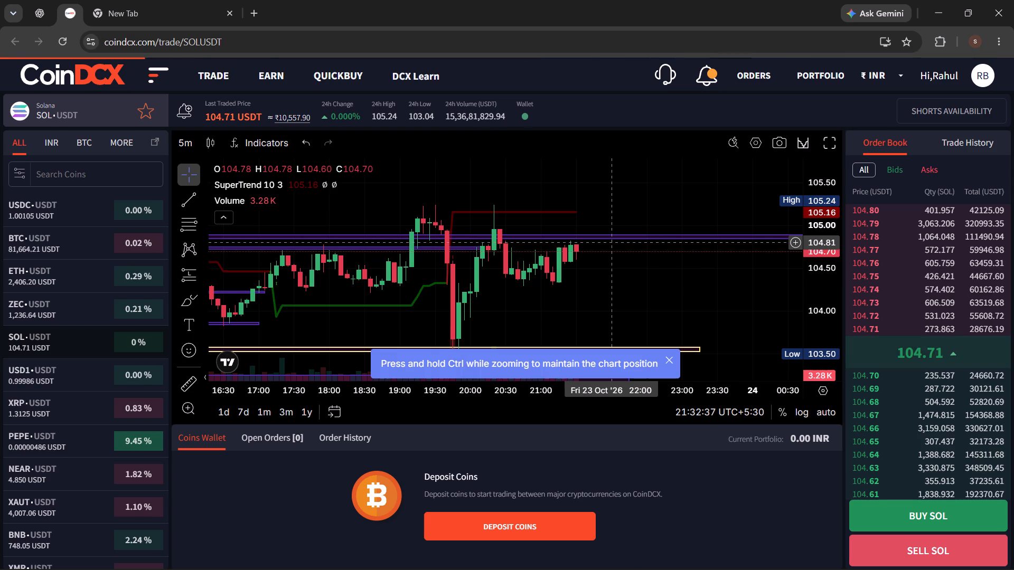
{"action": "left_click", "coordinate": [672, 364]}
{"action": "scroll", "coordinate": [565, 279], "scroll_direction": "down", "scroll_amount": 3}
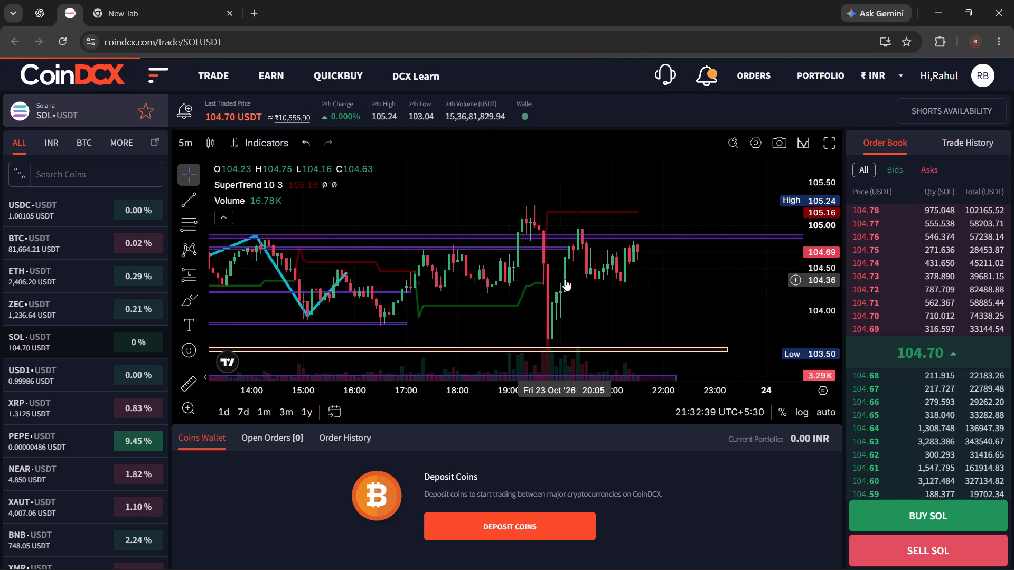
{"action": "scroll", "coordinate": [565, 279], "scroll_direction": "down", "scroll_amount": 6}
{"action": "scroll", "coordinate": [520, 287], "scroll_direction": "down", "scroll_amount": 4}
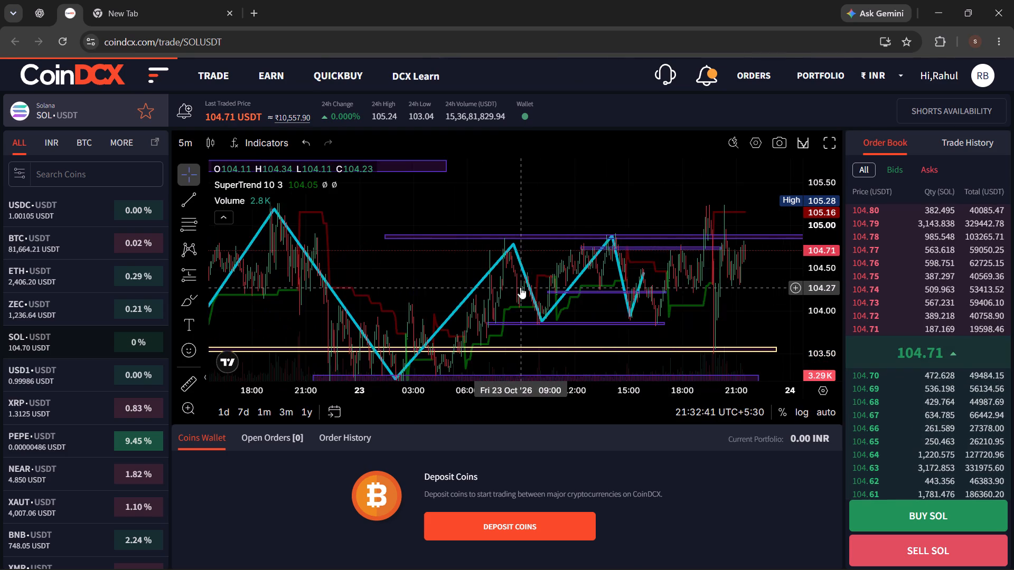
{"action": "scroll", "coordinate": [520, 287], "scroll_direction": "up", "scroll_amount": 5}
{"action": "scroll", "coordinate": [520, 287], "scroll_direction": "up", "scroll_amount": 20}
{"action": "scroll", "coordinate": [520, 287], "scroll_direction": "up", "scroll_amount": 3}
{"action": "scroll", "coordinate": [522, 287], "scroll_direction": "down", "scroll_amount": 2}
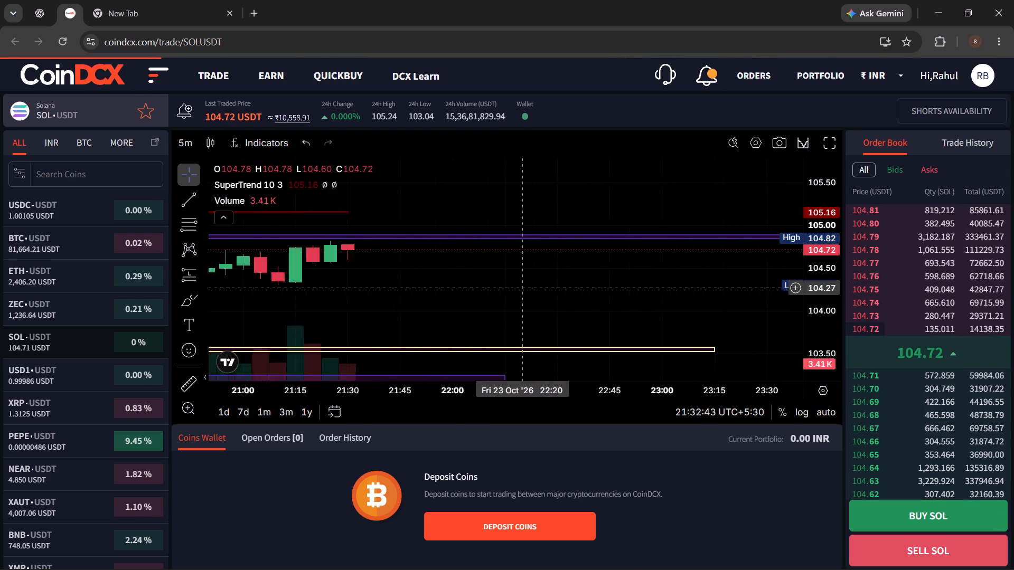
{"action": "scroll", "coordinate": [522, 287], "scroll_direction": "down", "scroll_amount": 18}
{"action": "scroll", "coordinate": [523, 287], "scroll_direction": "up", "scroll_amount": 6}
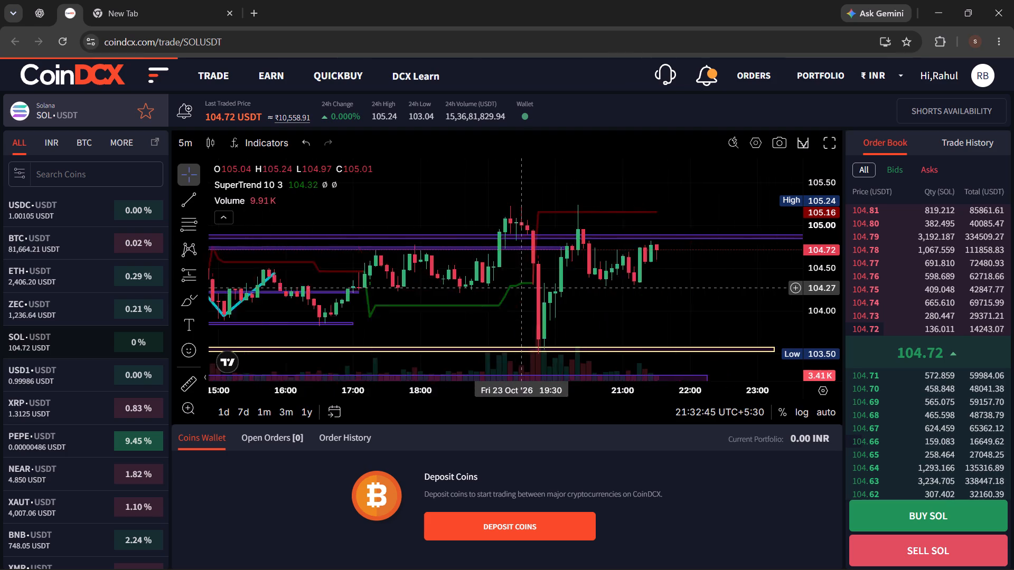
{"action": "scroll", "coordinate": [523, 287], "scroll_direction": "up", "scroll_amount": 7}
{"action": "scroll", "coordinate": [524, 289], "scroll_direction": "down", "scroll_amount": 13}
{"action": "scroll", "coordinate": [523, 289], "scroll_direction": "up", "scroll_amount": 9}
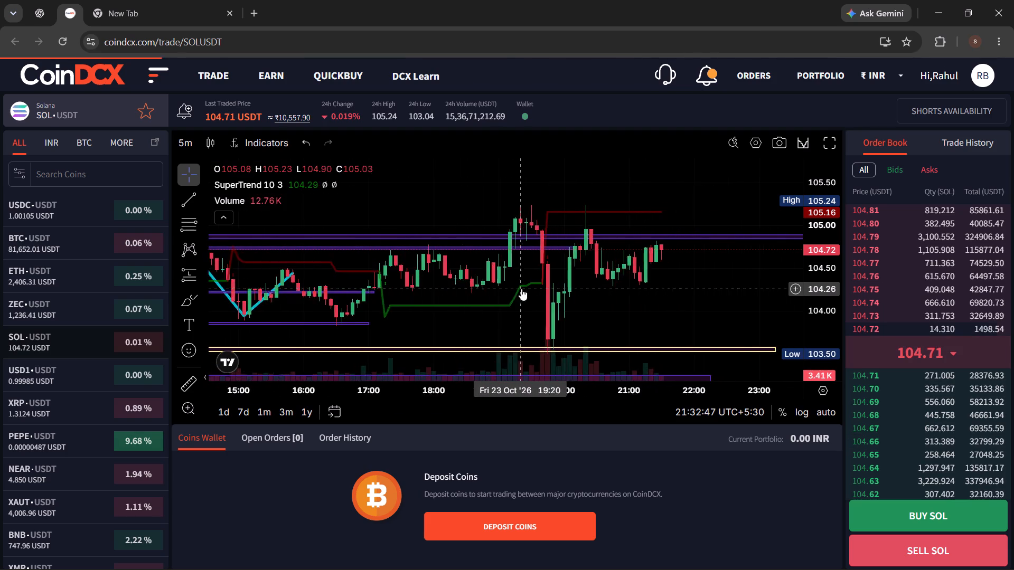
{"action": "scroll", "coordinate": [521, 289], "scroll_direction": "up", "scroll_amount": 3}
{"action": "scroll", "coordinate": [520, 289], "scroll_direction": "down", "scroll_amount": 20}
{"action": "scroll", "coordinate": [520, 289], "scroll_direction": "down", "scroll_amount": 12}
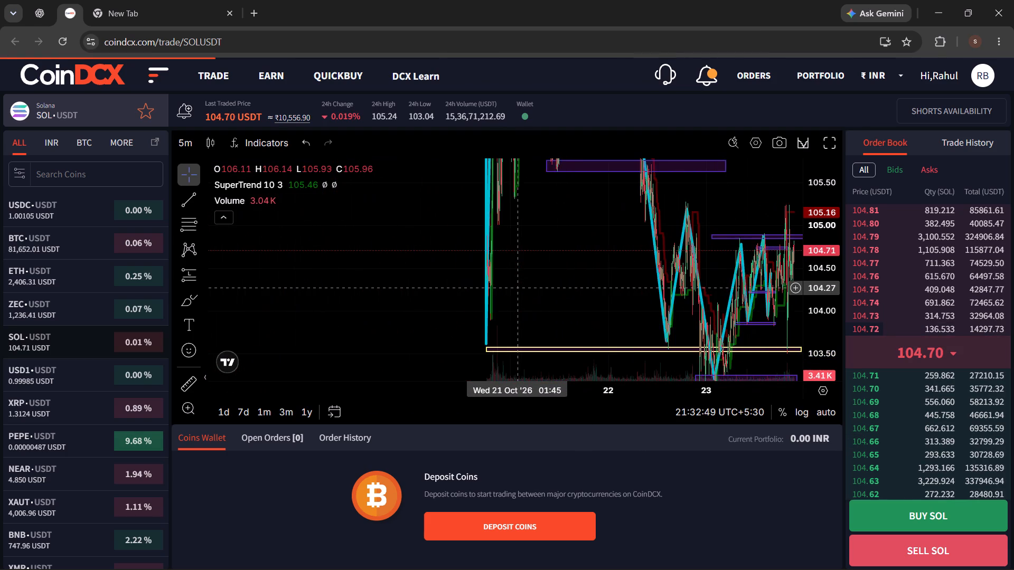
{"action": "scroll", "coordinate": [518, 287], "scroll_direction": "down", "scroll_amount": 10}
{"action": "scroll", "coordinate": [517, 286], "scroll_direction": "up", "scroll_amount": 20}
{"action": "scroll", "coordinate": [517, 286], "scroll_direction": "up", "scroll_amount": 9}
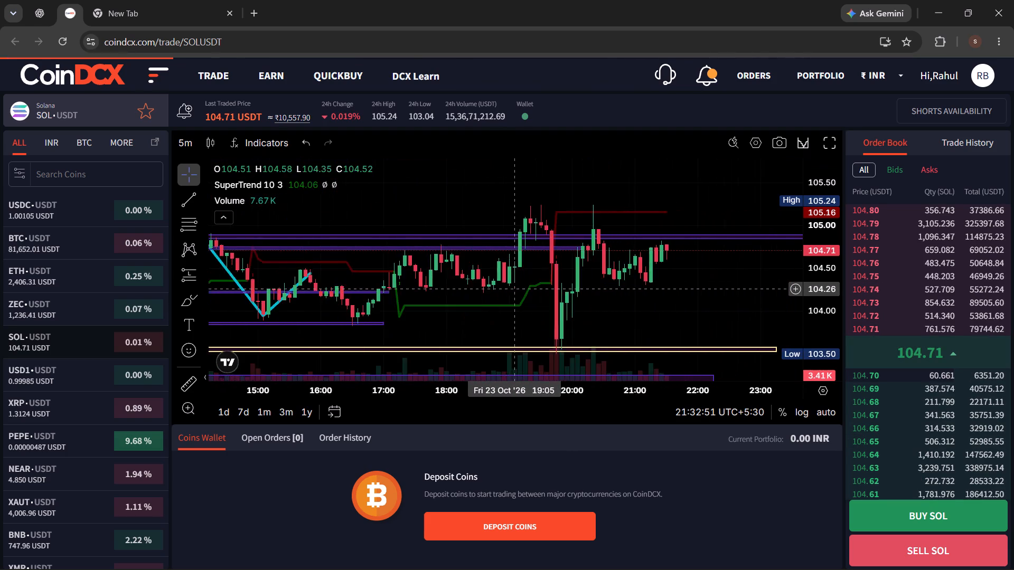
{"action": "scroll", "coordinate": [513, 289], "scroll_direction": "up", "scroll_amount": 14}
{"action": "scroll", "coordinate": [511, 288], "scroll_direction": "down", "scroll_amount": 20}
{"action": "scroll", "coordinate": [511, 288], "scroll_direction": "down", "scroll_amount": 9}
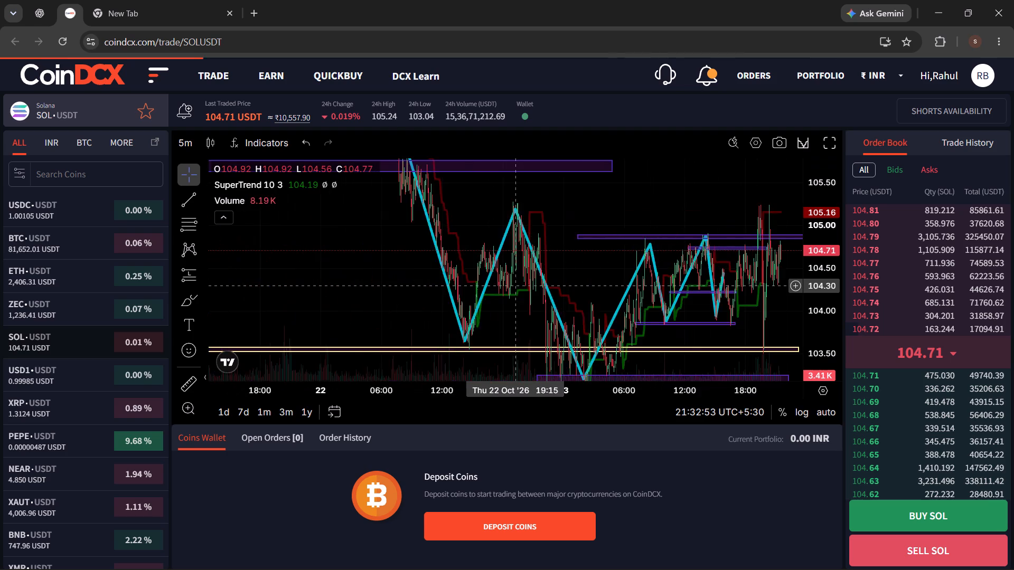
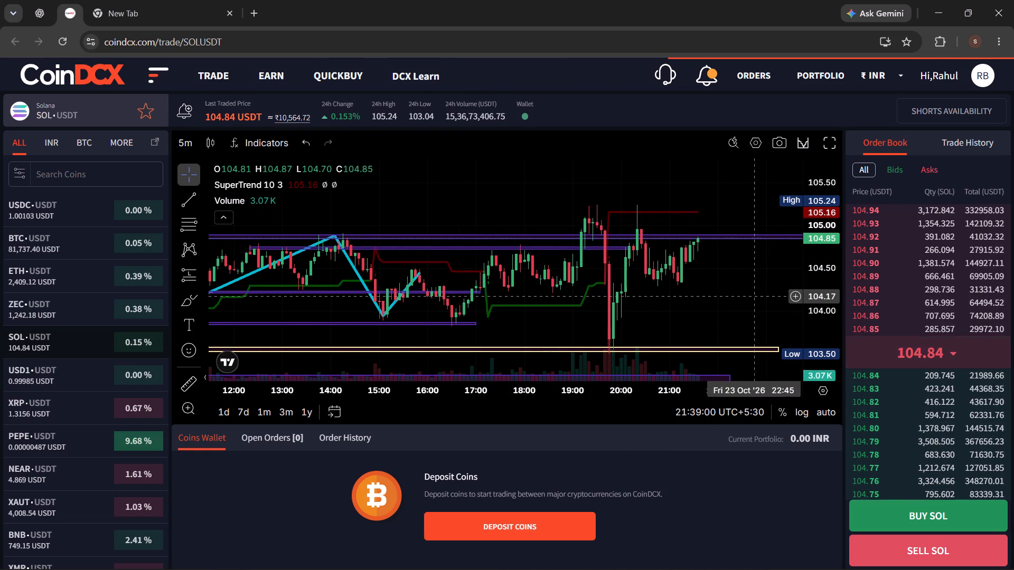
{"action": "left_click_drag", "start_coordinate": [810, 269], "coordinate": [825, 235]}
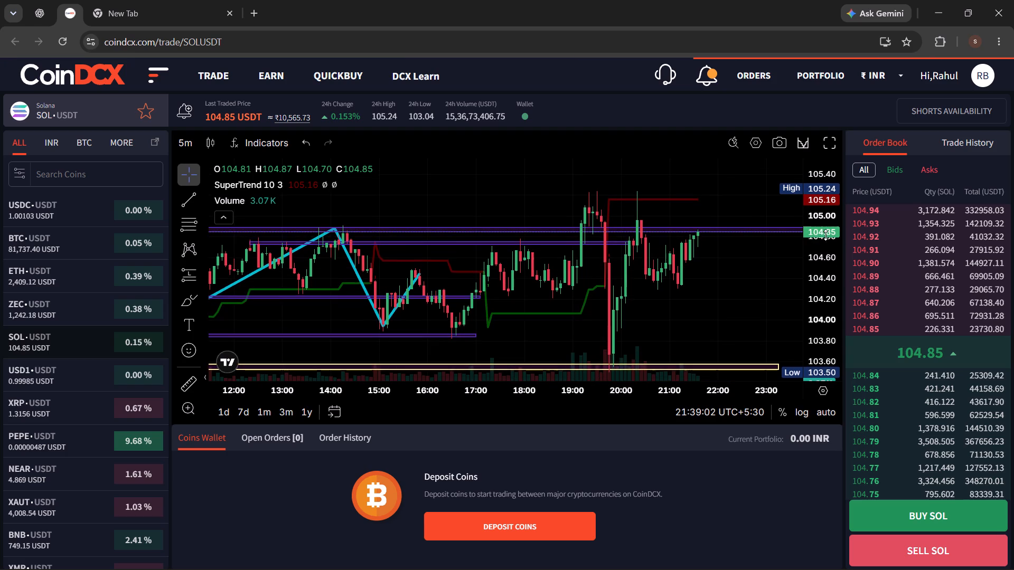
{"action": "left_click_drag", "start_coordinate": [825, 235], "coordinate": [828, 263]}
{"action": "scroll", "coordinate": [712, 270], "scroll_direction": "up", "scroll_amount": 4}
{"action": "scroll", "coordinate": [712, 270], "scroll_direction": "down", "scroll_amount": 18}
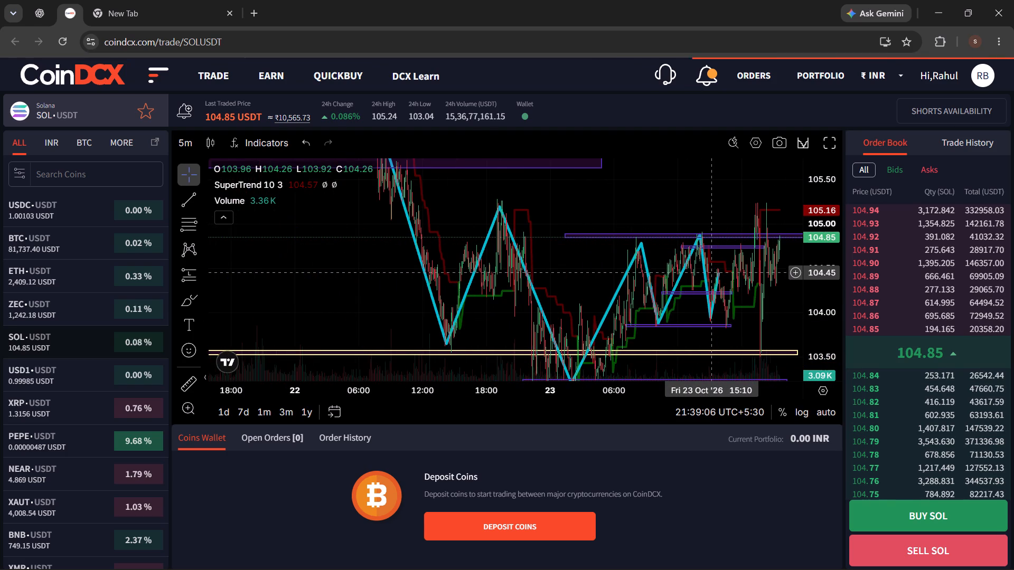
Examine the older SOL/USDT price swings from 21 to 23 October against the marked trend lines and purple zones.
{"action": "scroll", "coordinate": [712, 272], "scroll_direction": "down", "scroll_amount": 4}
{"action": "left_click_drag", "start_coordinate": [628, 206], "coordinate": [648, 404]}
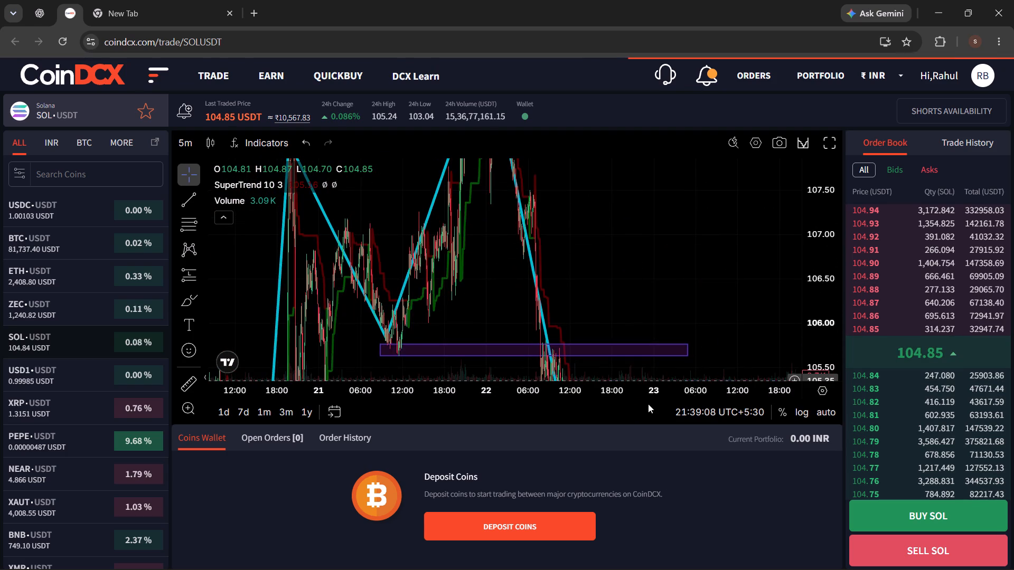
{"action": "left_click_drag", "start_coordinate": [648, 404], "coordinate": [643, 407]}
{"action": "left_click_drag", "start_coordinate": [832, 217], "coordinate": [818, 285]}
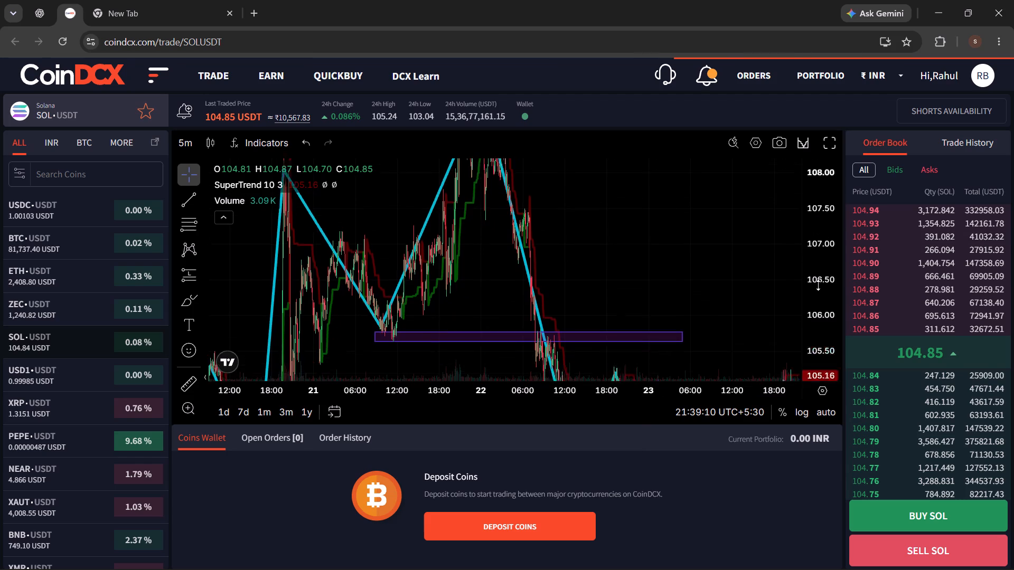
{"action": "left_click_drag", "start_coordinate": [818, 285], "coordinate": [801, 373]}
{"action": "left_click_drag", "start_coordinate": [591, 363], "coordinate": [499, 363]}
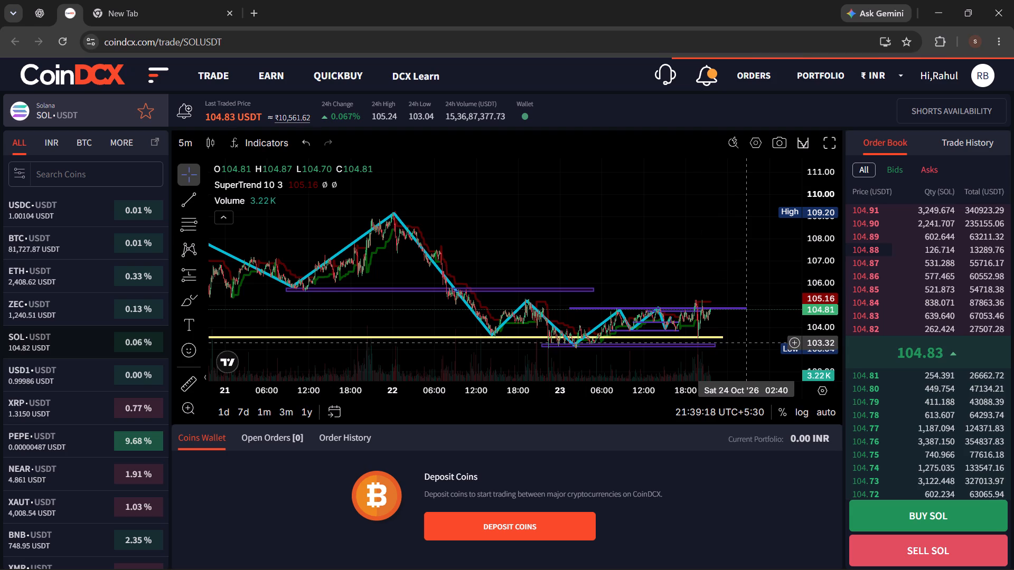
{"action": "left_click_drag", "start_coordinate": [821, 324], "coordinate": [835, 277]}
Examine the latest SOL/USDT candles between the purple zone just below 105.00 and the yellow zone near 103.50.
{"action": "scroll", "coordinate": [664, 353], "scroll_direction": "down", "scroll_amount": 1}
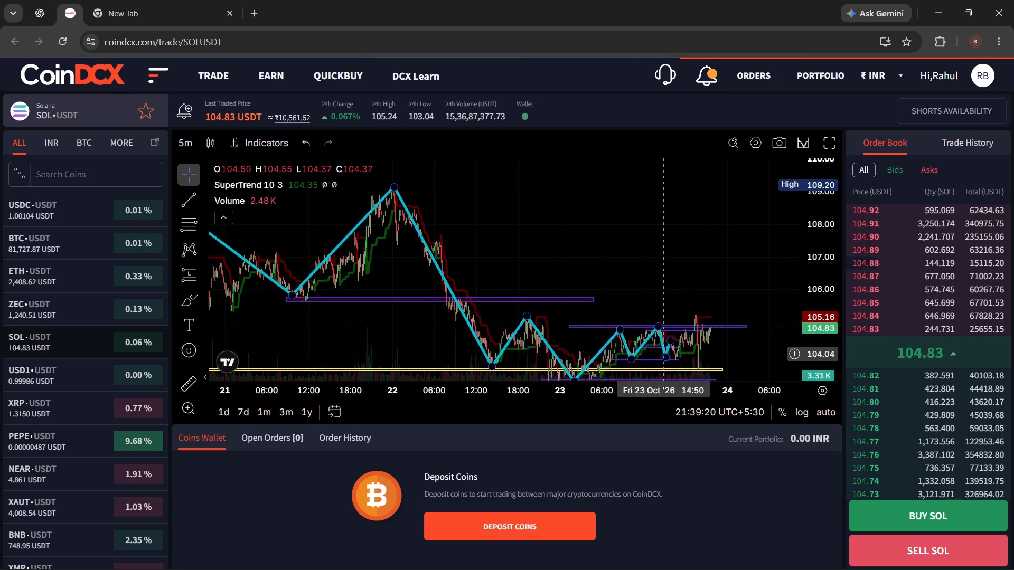
{"action": "scroll", "coordinate": [664, 353], "scroll_direction": "down", "scroll_amount": 2}
{"action": "scroll", "coordinate": [665, 349], "scroll_direction": "up", "scroll_amount": 12}
{"action": "left_click_drag", "start_coordinate": [649, 351], "coordinate": [661, 299]}
{"action": "scroll", "coordinate": [661, 302], "scroll_direction": "up", "scroll_amount": 4}
{"action": "left_click_drag", "start_coordinate": [805, 327], "coordinate": [824, 185]}
{"action": "left_click_drag", "start_coordinate": [585, 334], "coordinate": [618, 269]}
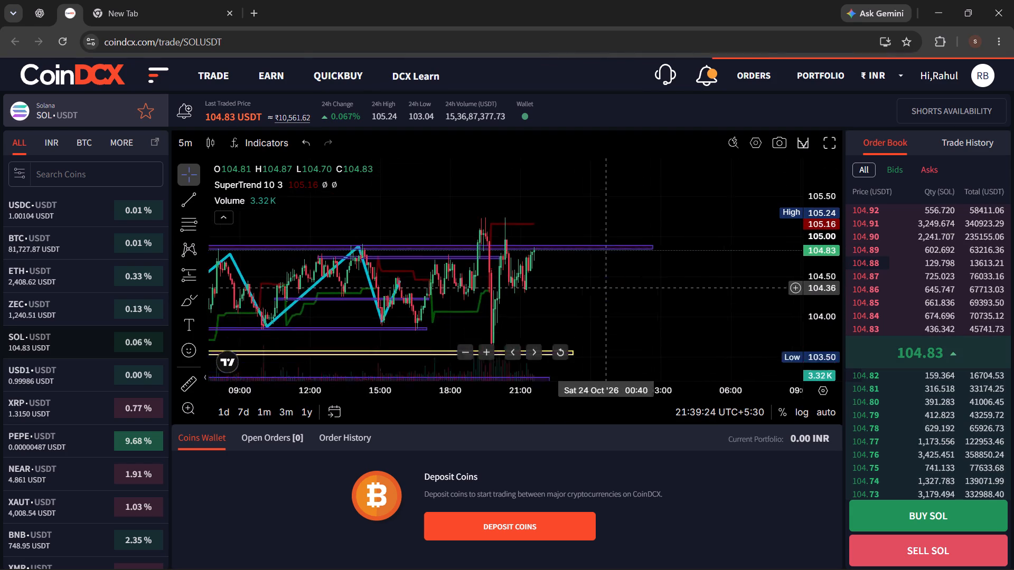
{"action": "left_click_drag", "start_coordinate": [618, 269], "coordinate": [632, 248]}
{"action": "scroll", "coordinate": [617, 251], "scroll_direction": "up", "scroll_amount": 9}
{"action": "left_click_drag", "start_coordinate": [452, 241], "coordinate": [745, 277]}
{"action": "left_click_drag", "start_coordinate": [554, 290], "coordinate": [557, 290]}
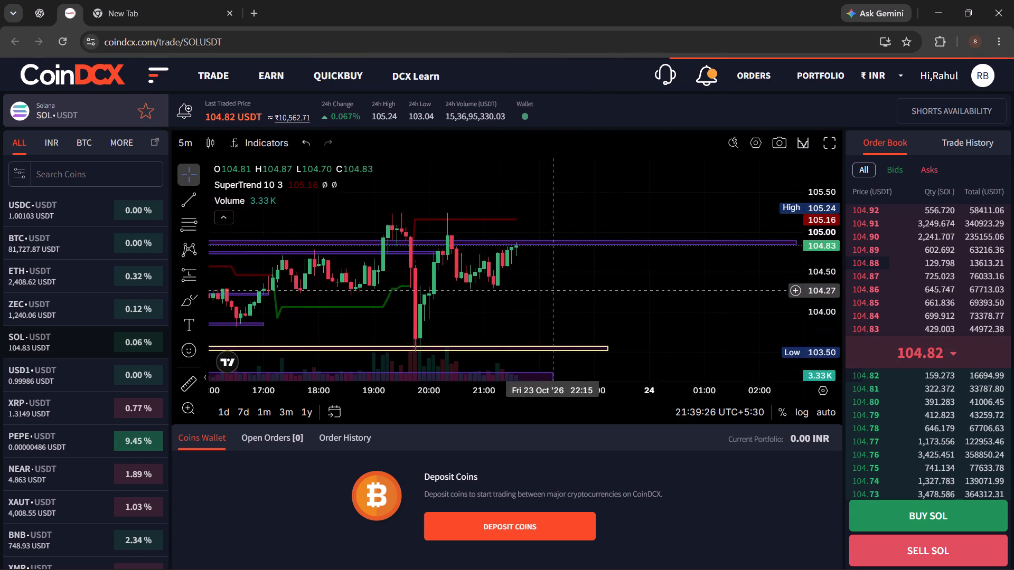
Move the lowest purple zone to about 103.80 on 23 October, starting near 14:55 and extending past the latest candles.
{"action": "left_click_drag", "start_coordinate": [557, 290], "coordinate": [721, 298]}
{"action": "left_click_drag", "start_coordinate": [841, 315], "coordinate": [849, 285]}
{"action": "scroll", "coordinate": [651, 268], "scroll_direction": "up", "scroll_amount": 2}
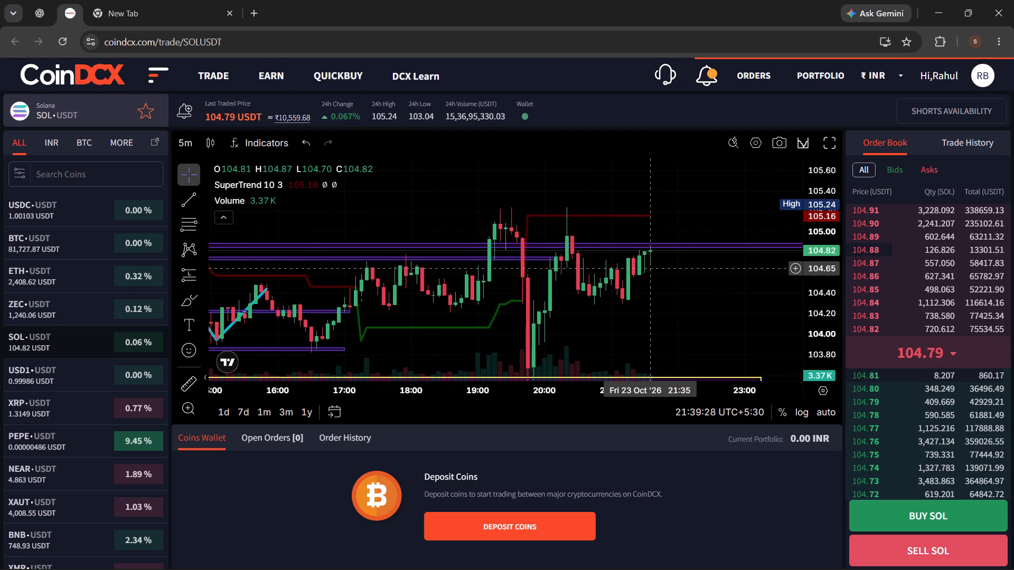
{"action": "scroll", "coordinate": [651, 269], "scroll_direction": "down", "scroll_amount": 2}
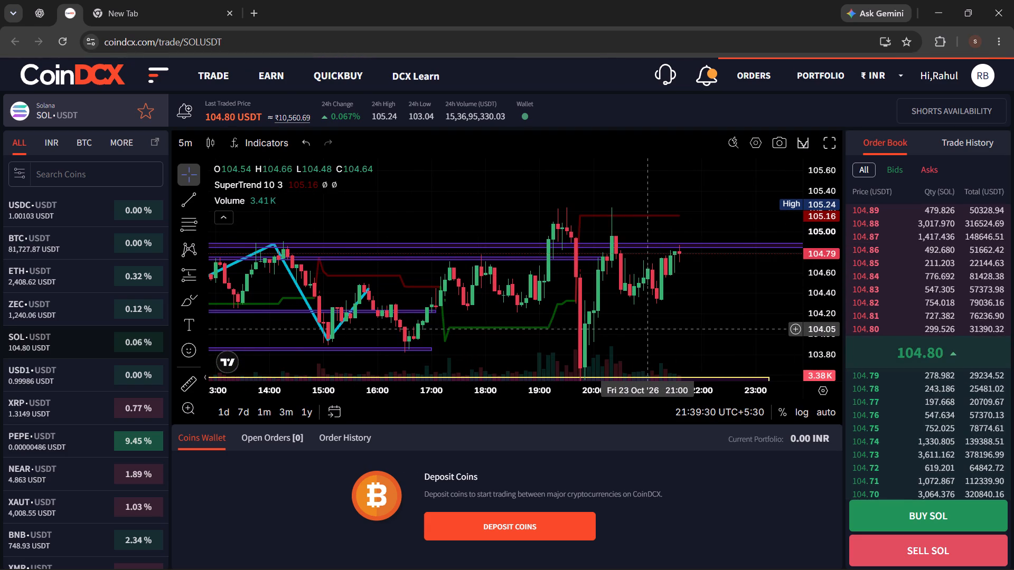
{"action": "left_click_drag", "start_coordinate": [365, 351], "coordinate": [370, 351]}
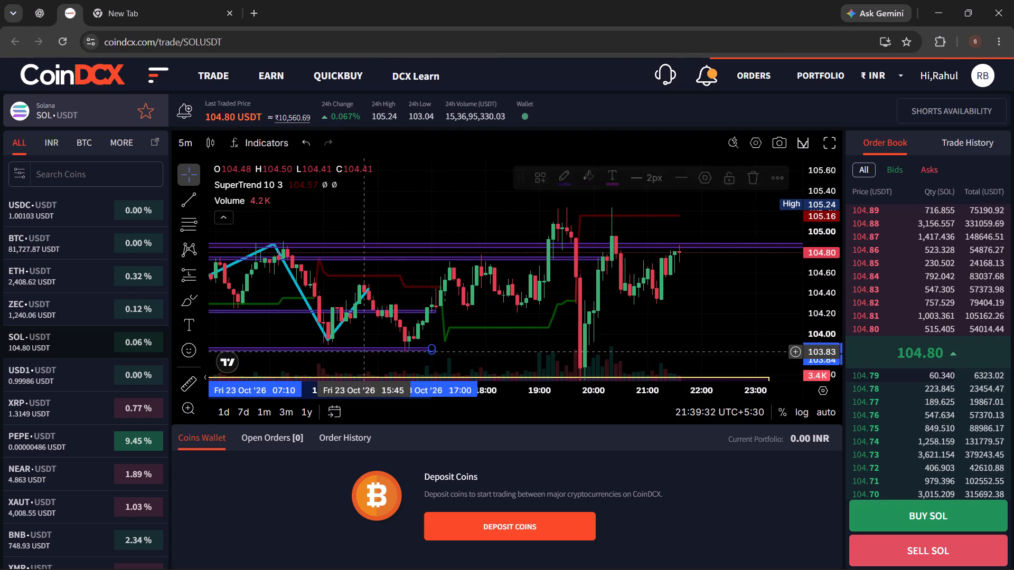
{"action": "left_click_drag", "start_coordinate": [370, 351], "coordinate": [783, 356]}
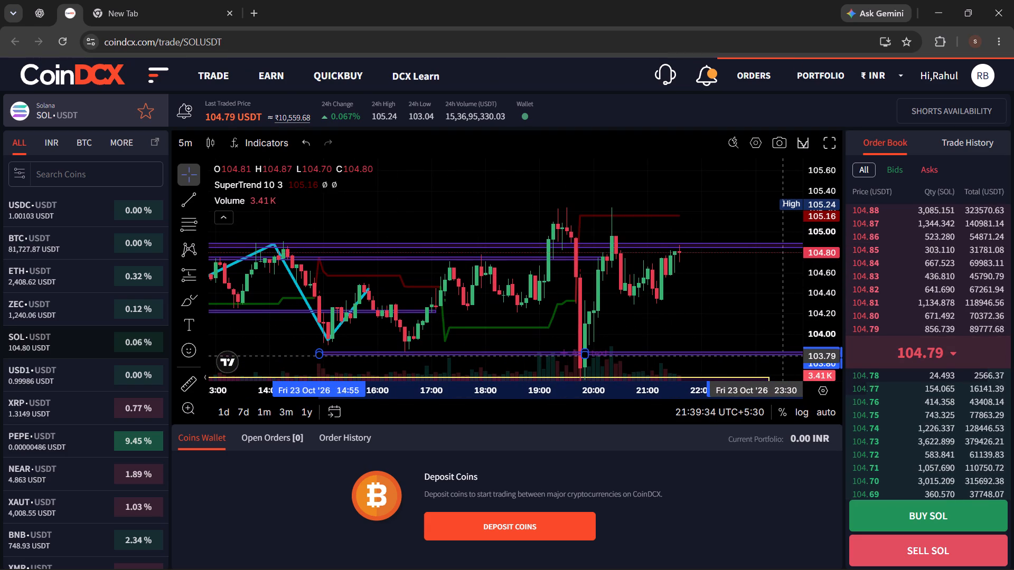
{"action": "left_click_drag", "start_coordinate": [783, 356], "coordinate": [782, 356]}
Move the short purple zone near 104.20 to about 104.13, spanning roughly 15:35 to 22:10 on 23 October.
{"action": "left_click_drag", "start_coordinate": [408, 311], "coordinate": [479, 320]}
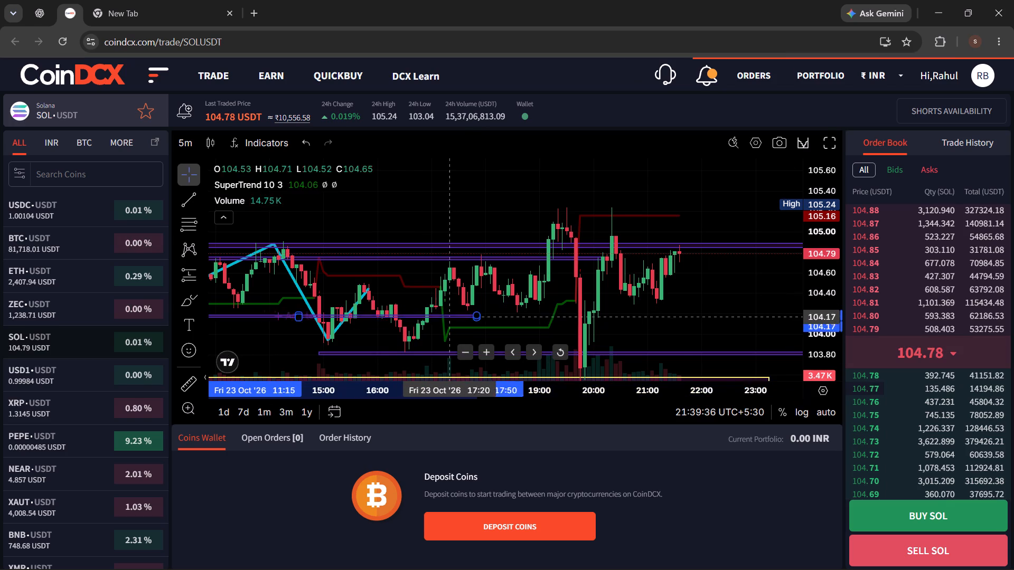
{"action": "left_click_drag", "start_coordinate": [479, 320], "coordinate": [683, 320]}
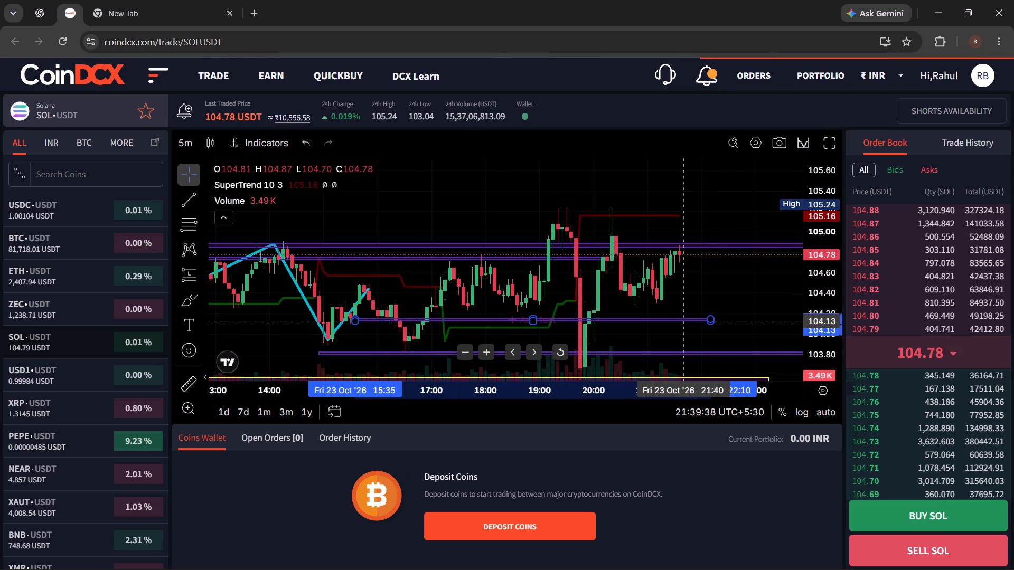
{"action": "left_click_drag", "start_coordinate": [683, 320], "coordinate": [683, 320]}
{"action": "left_click", "coordinate": [709, 329]}
Draw a rising trend line from the 19:45 low at about 103.64 to about 104.72 near 22:05, following the recent lows.
{"action": "left_click_drag", "start_coordinate": [739, 309], "coordinate": [718, 309]}
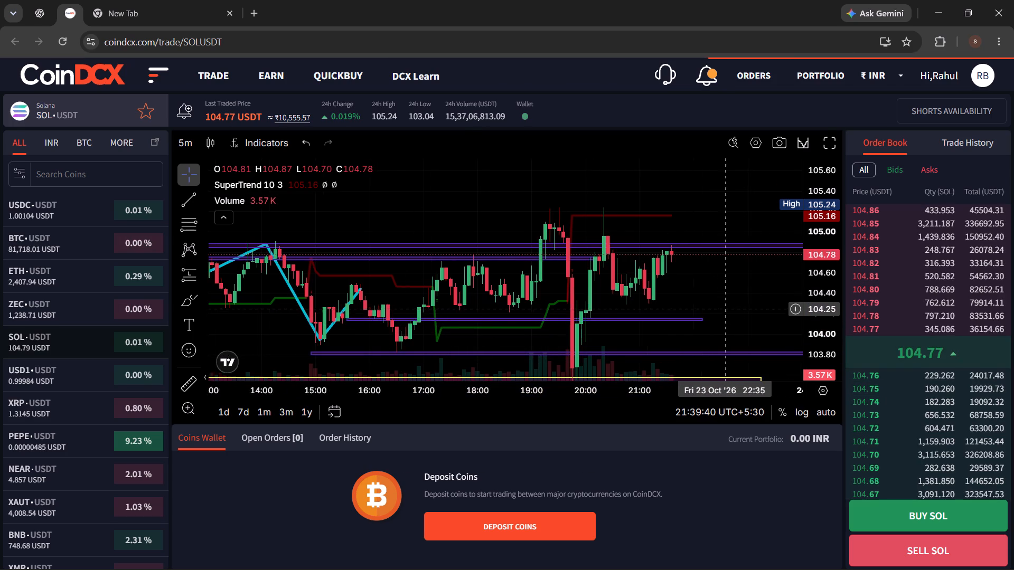
{"action": "left_click_drag", "start_coordinate": [718, 309], "coordinate": [689, 305]}
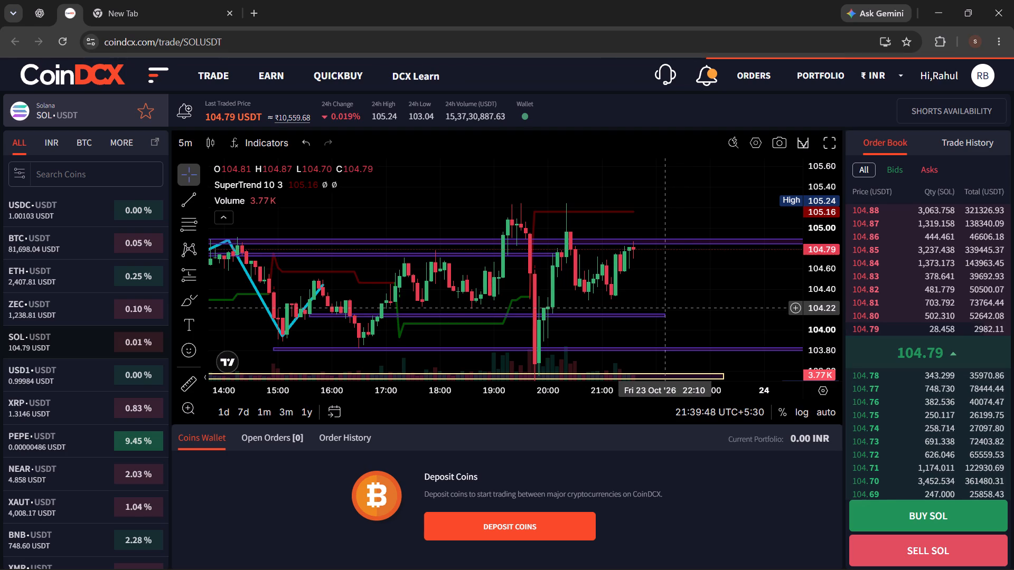
{"action": "left_click", "coordinate": [189, 208]}
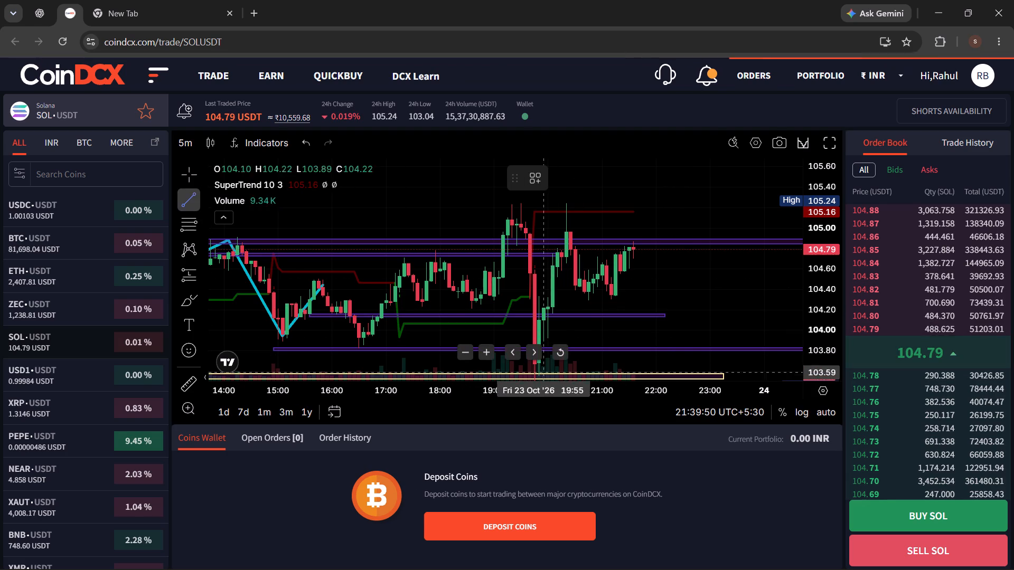
{"action": "left_click", "coordinate": [536, 366]}
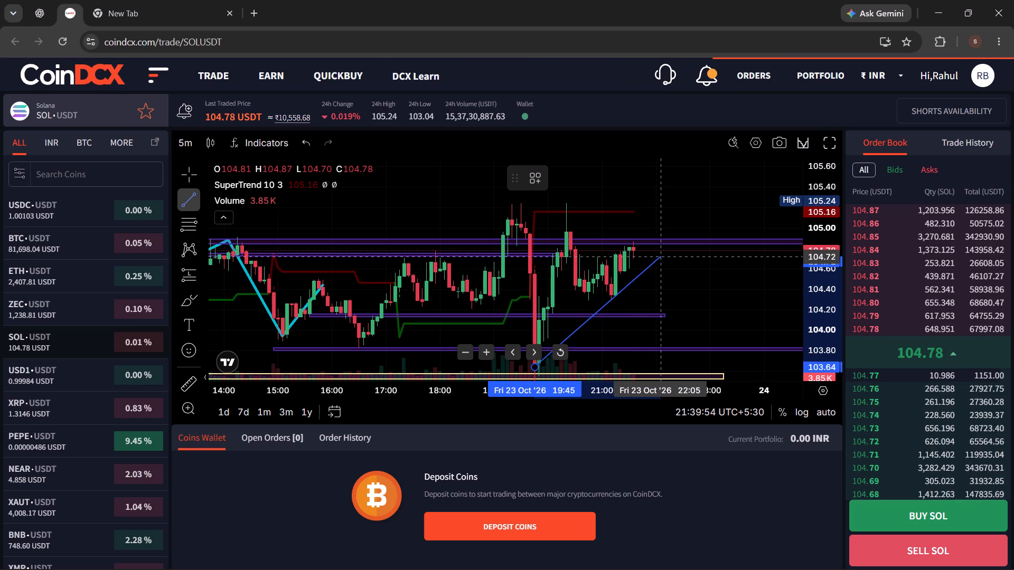
{"action": "left_click", "coordinate": [664, 256]}
{"action": "left_click", "coordinate": [739, 277]}
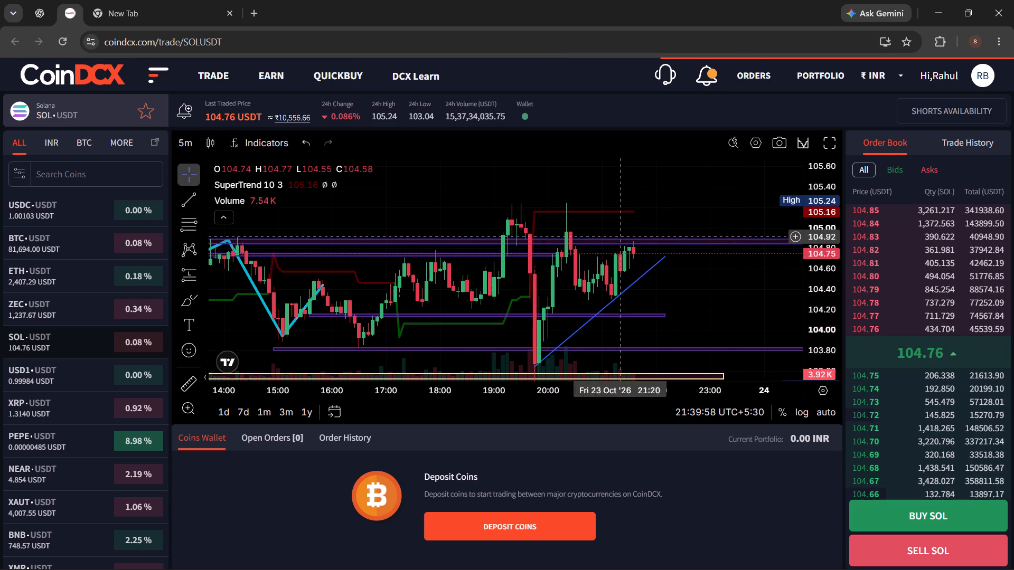
Draw a falling trend line from the 19:30 high at about 105.23 to meet the rising line's end near 22:05.
{"action": "left_click", "coordinate": [191, 193]}
{"action": "left_click", "coordinate": [520, 204]}
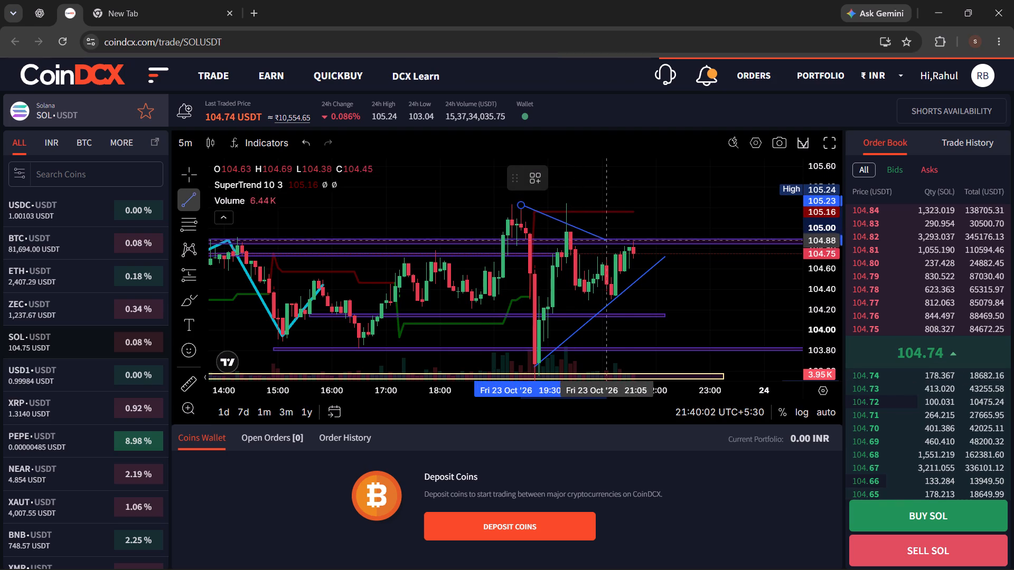
{"action": "left_click", "coordinate": [659, 255]}
{"action": "left_click", "coordinate": [727, 273]}
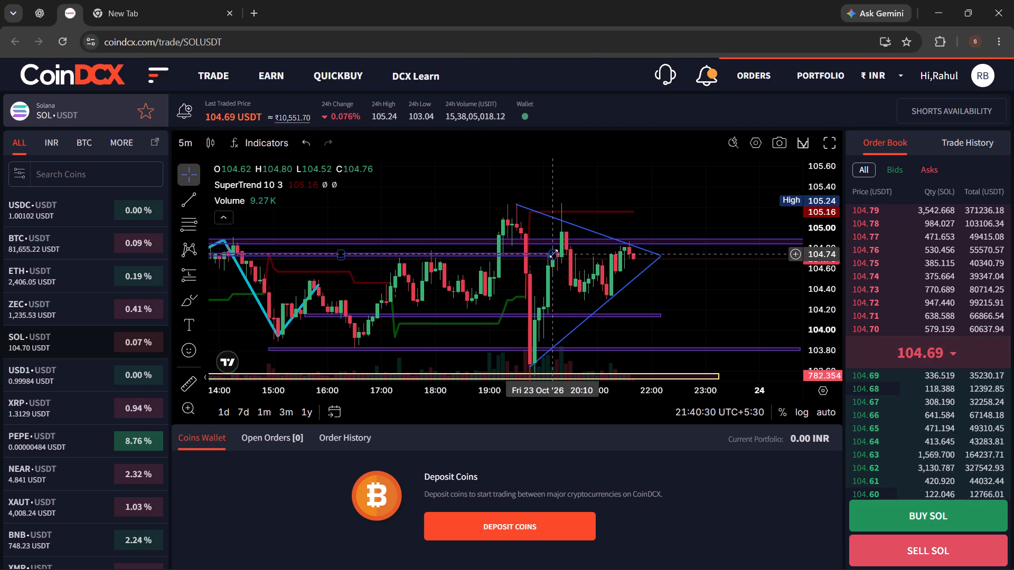
Place a Short Position on the latest 21:40 candle with its entry at about 104.69.
{"action": "left_click", "coordinate": [191, 284]}
{"action": "left_click", "coordinate": [262, 185]}
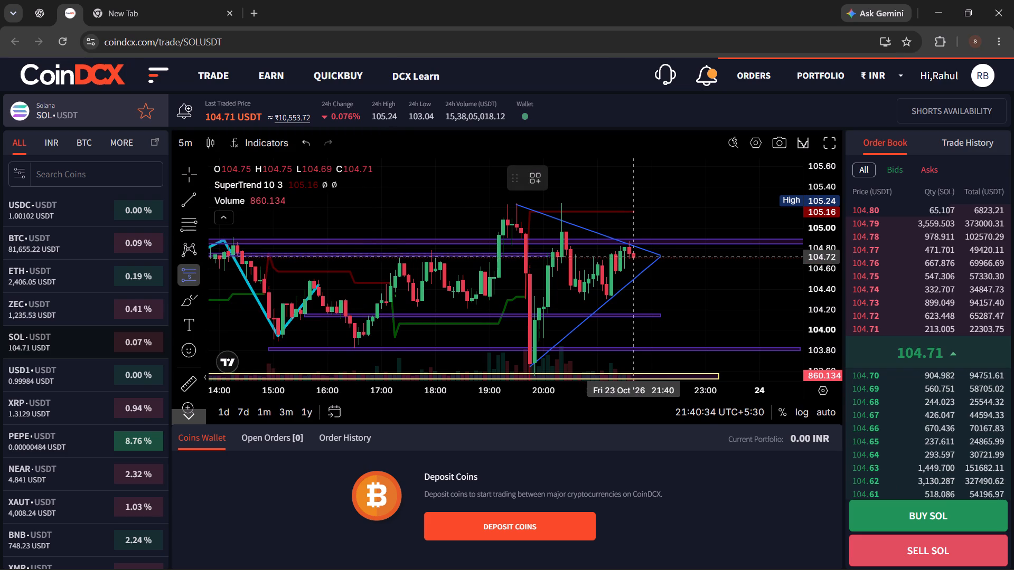
{"action": "left_click", "coordinate": [633, 259]}
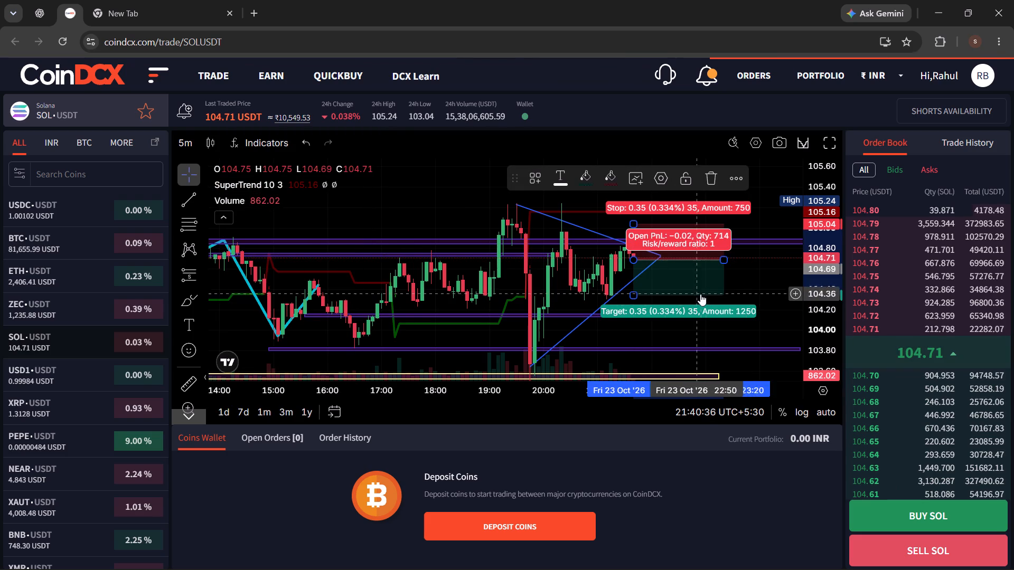
{"action": "left_click", "coordinate": [776, 279]}
{"action": "left_click", "coordinate": [680, 269]}
Adjust the short position's target to about 103.61 and its stop to about 104.91.
{"action": "left_click_drag", "start_coordinate": [634, 297], "coordinate": [644, 336]}
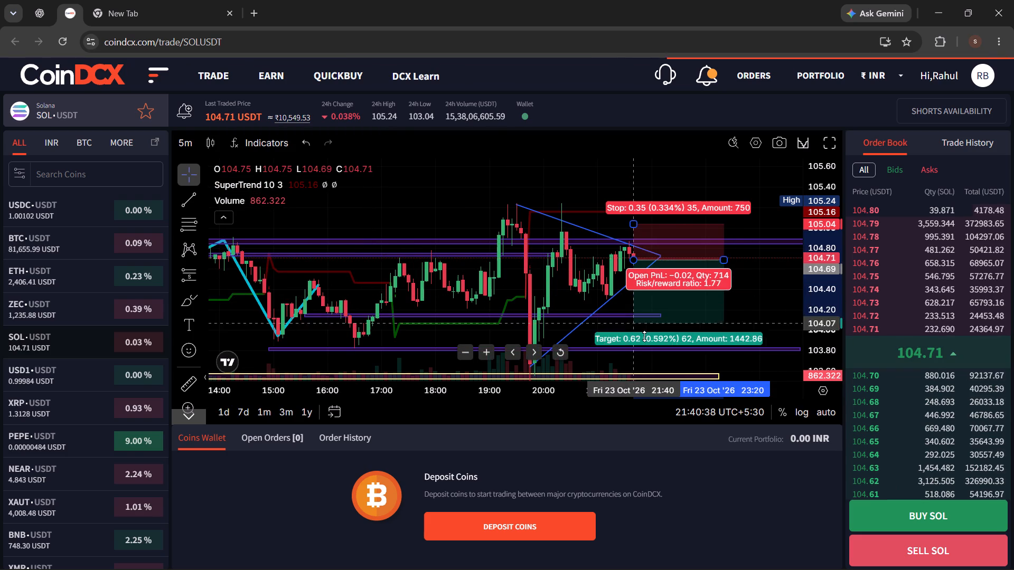
{"action": "left_click_drag", "start_coordinate": [644, 336], "coordinate": [652, 369]}
{"action": "left_click_drag", "start_coordinate": [630, 220], "coordinate": [633, 237]}
{"action": "left_click", "coordinate": [708, 194]}
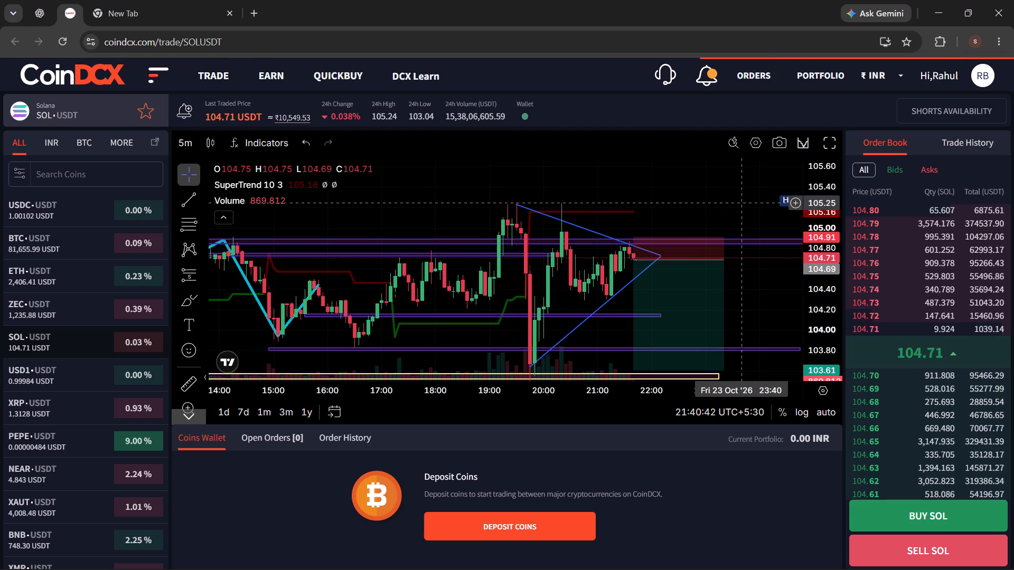
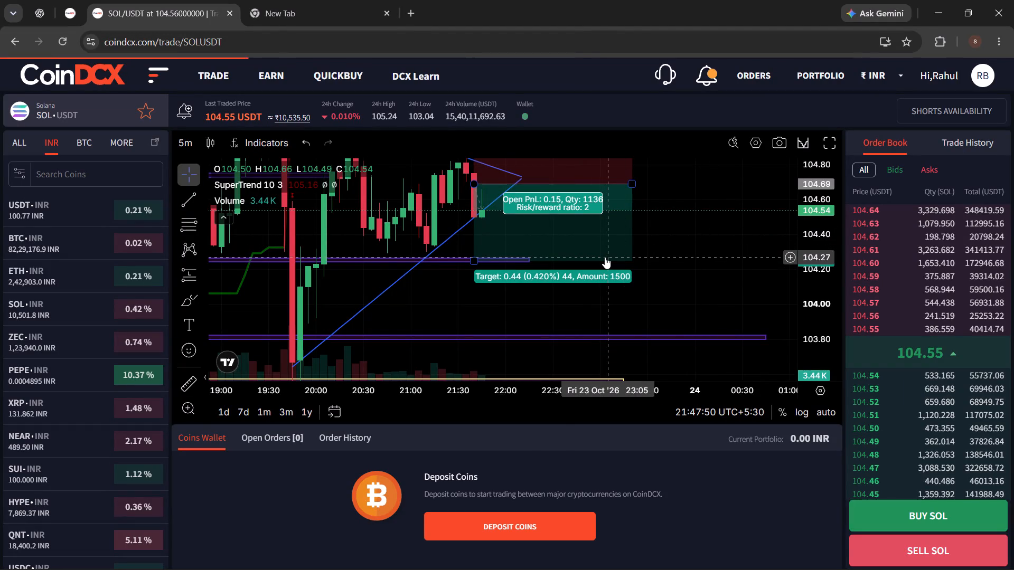
Open a sell order form for SOL.
{"action": "scroll", "coordinate": [689, 262], "scroll_direction": "up", "scroll_amount": 3}
{"action": "scroll", "coordinate": [629, 245], "scroll_direction": "down", "scroll_amount": 3}
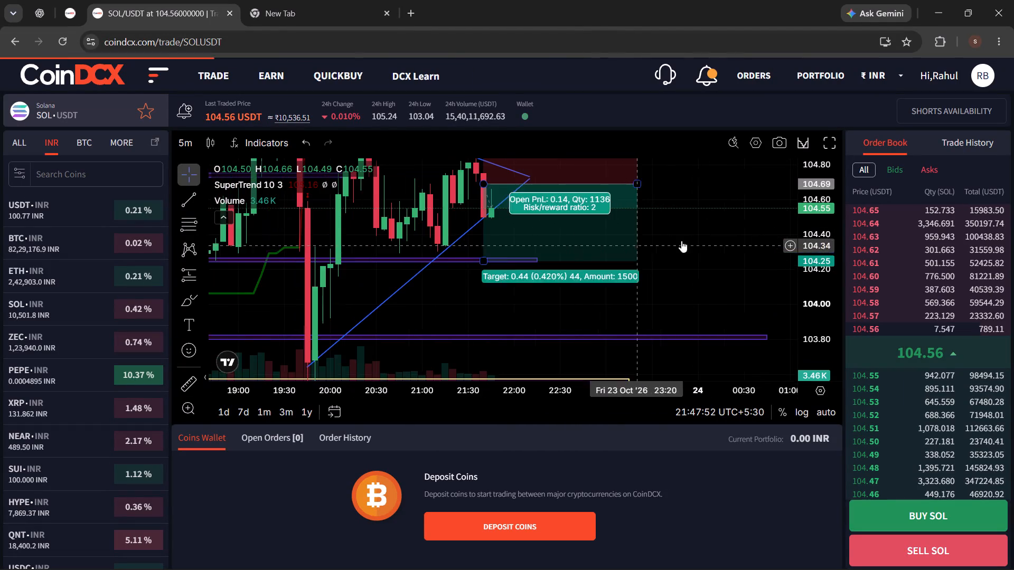
{"action": "left_click_drag", "start_coordinate": [823, 197], "coordinate": [811, 274]}
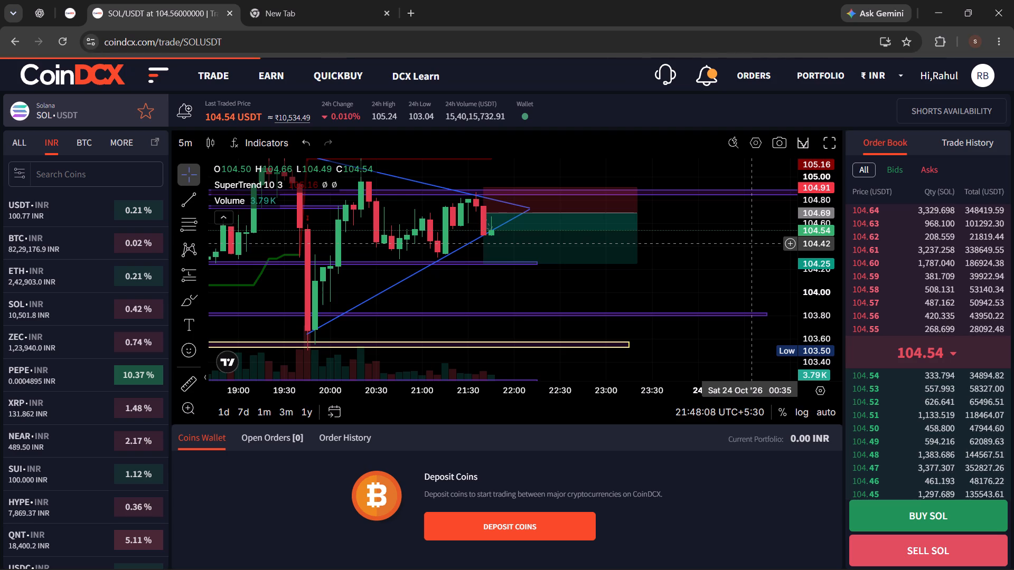
{"action": "left_click", "coordinate": [925, 552]}
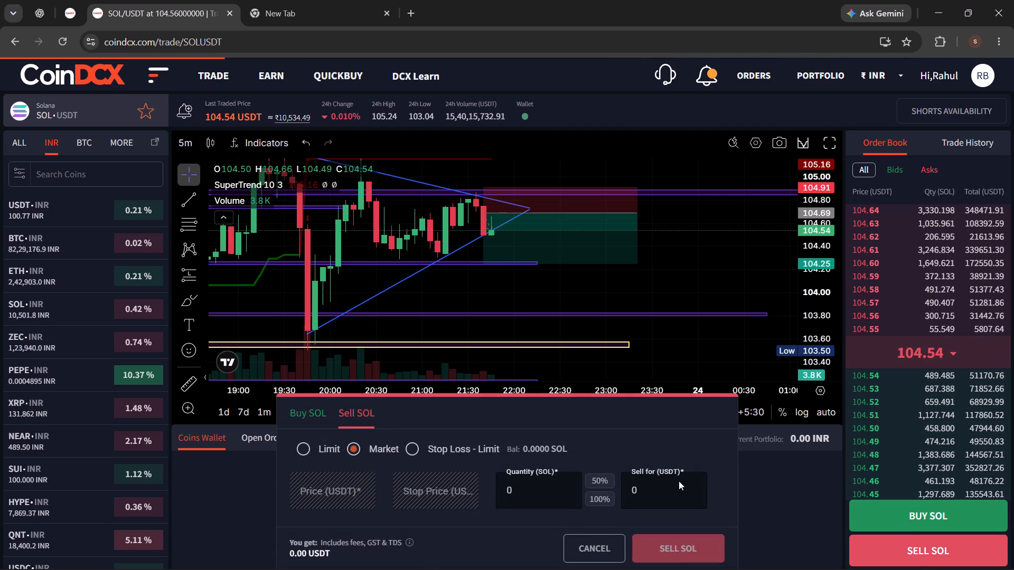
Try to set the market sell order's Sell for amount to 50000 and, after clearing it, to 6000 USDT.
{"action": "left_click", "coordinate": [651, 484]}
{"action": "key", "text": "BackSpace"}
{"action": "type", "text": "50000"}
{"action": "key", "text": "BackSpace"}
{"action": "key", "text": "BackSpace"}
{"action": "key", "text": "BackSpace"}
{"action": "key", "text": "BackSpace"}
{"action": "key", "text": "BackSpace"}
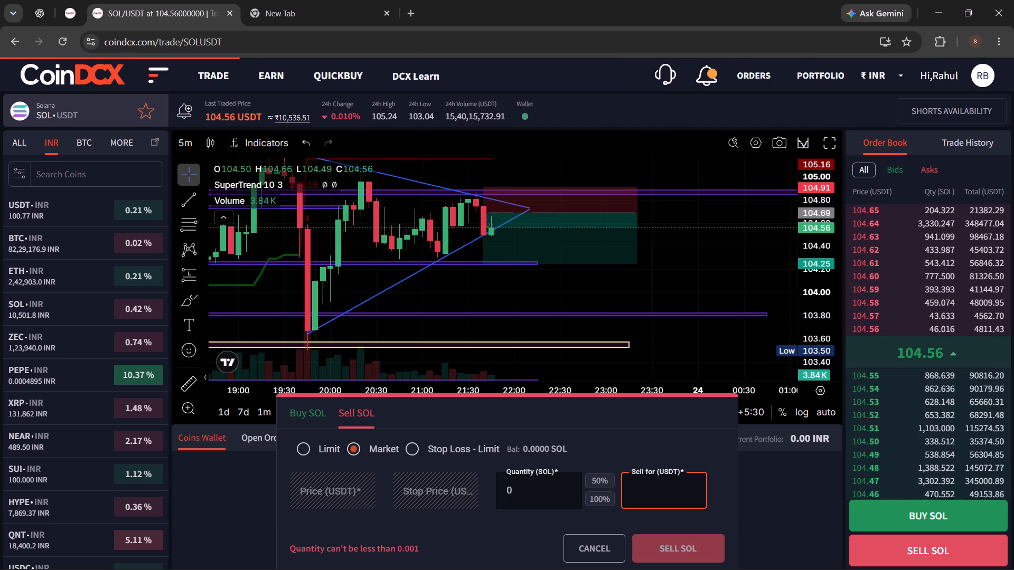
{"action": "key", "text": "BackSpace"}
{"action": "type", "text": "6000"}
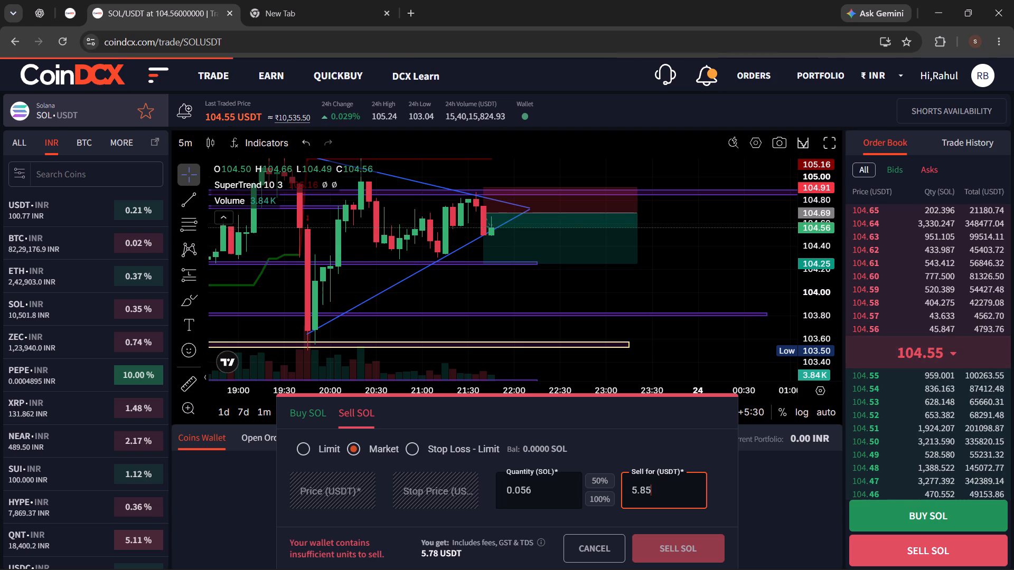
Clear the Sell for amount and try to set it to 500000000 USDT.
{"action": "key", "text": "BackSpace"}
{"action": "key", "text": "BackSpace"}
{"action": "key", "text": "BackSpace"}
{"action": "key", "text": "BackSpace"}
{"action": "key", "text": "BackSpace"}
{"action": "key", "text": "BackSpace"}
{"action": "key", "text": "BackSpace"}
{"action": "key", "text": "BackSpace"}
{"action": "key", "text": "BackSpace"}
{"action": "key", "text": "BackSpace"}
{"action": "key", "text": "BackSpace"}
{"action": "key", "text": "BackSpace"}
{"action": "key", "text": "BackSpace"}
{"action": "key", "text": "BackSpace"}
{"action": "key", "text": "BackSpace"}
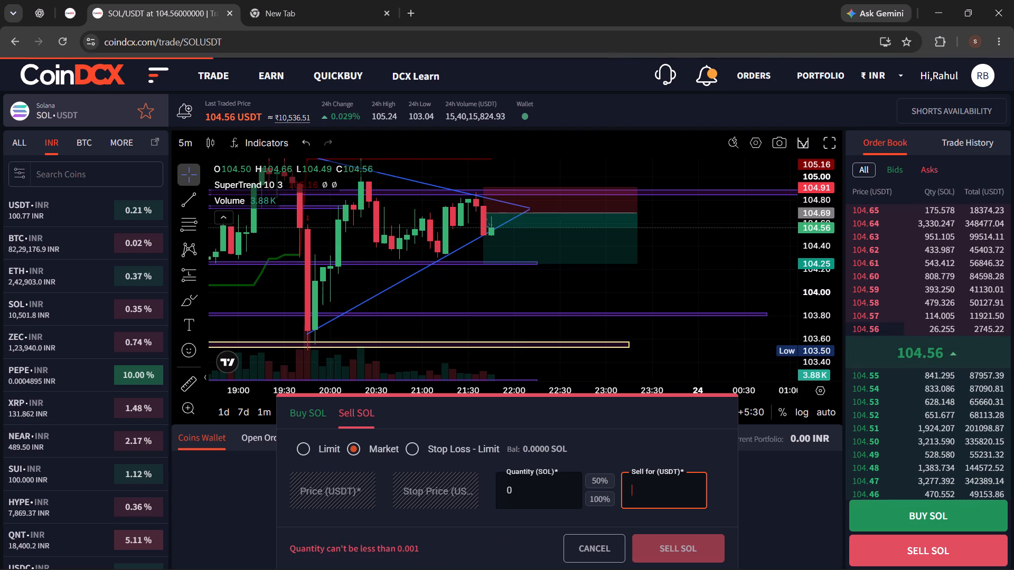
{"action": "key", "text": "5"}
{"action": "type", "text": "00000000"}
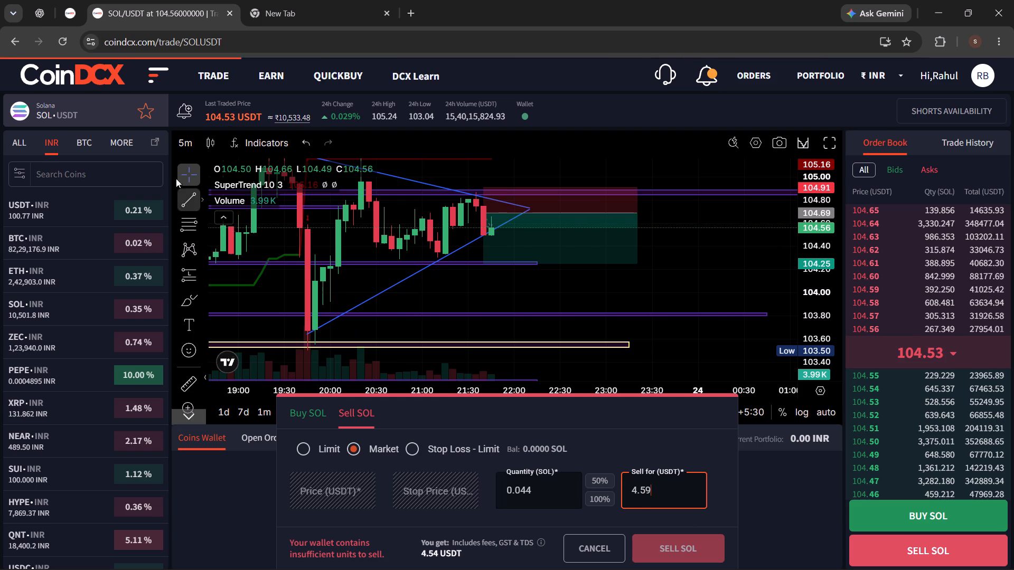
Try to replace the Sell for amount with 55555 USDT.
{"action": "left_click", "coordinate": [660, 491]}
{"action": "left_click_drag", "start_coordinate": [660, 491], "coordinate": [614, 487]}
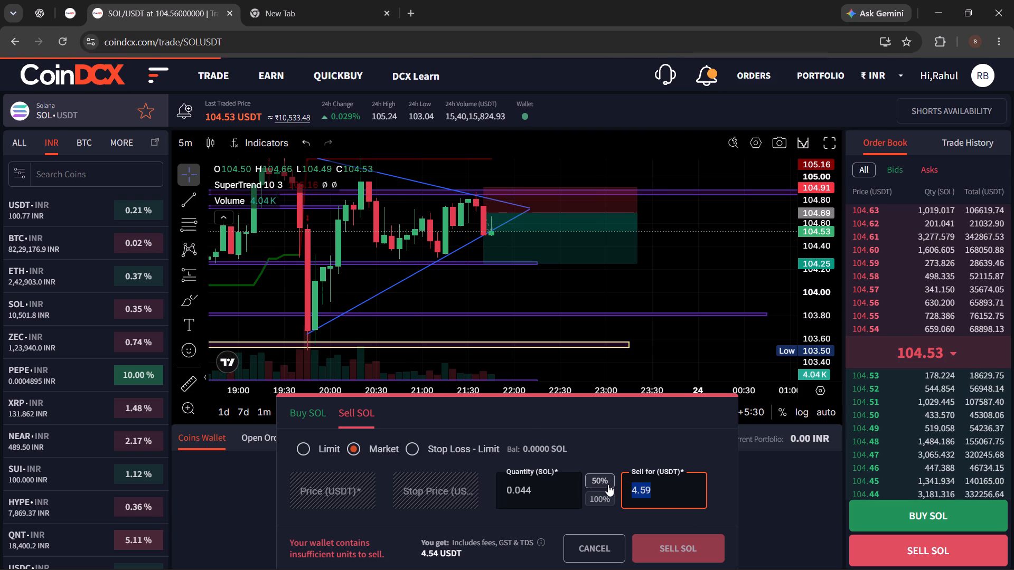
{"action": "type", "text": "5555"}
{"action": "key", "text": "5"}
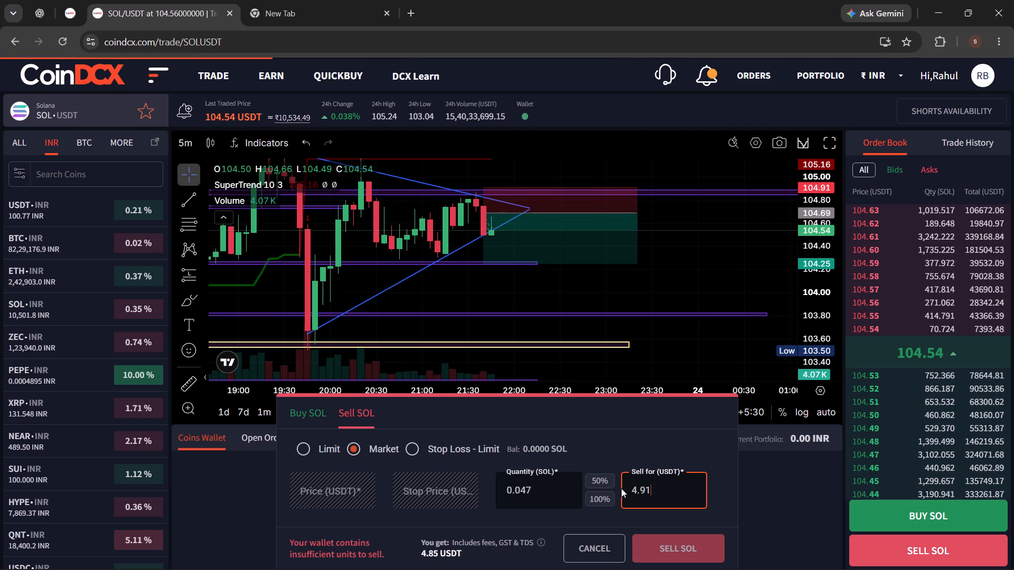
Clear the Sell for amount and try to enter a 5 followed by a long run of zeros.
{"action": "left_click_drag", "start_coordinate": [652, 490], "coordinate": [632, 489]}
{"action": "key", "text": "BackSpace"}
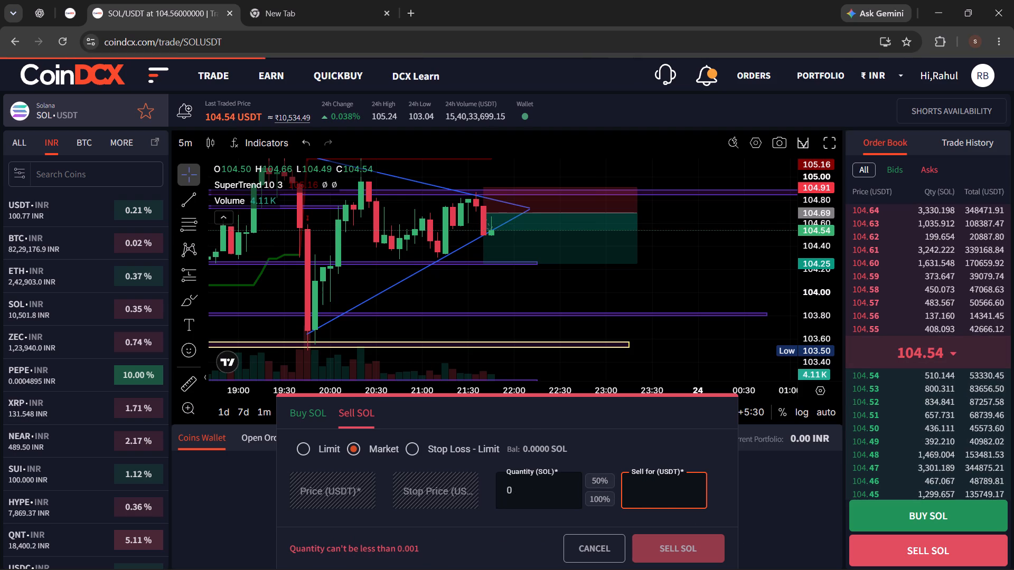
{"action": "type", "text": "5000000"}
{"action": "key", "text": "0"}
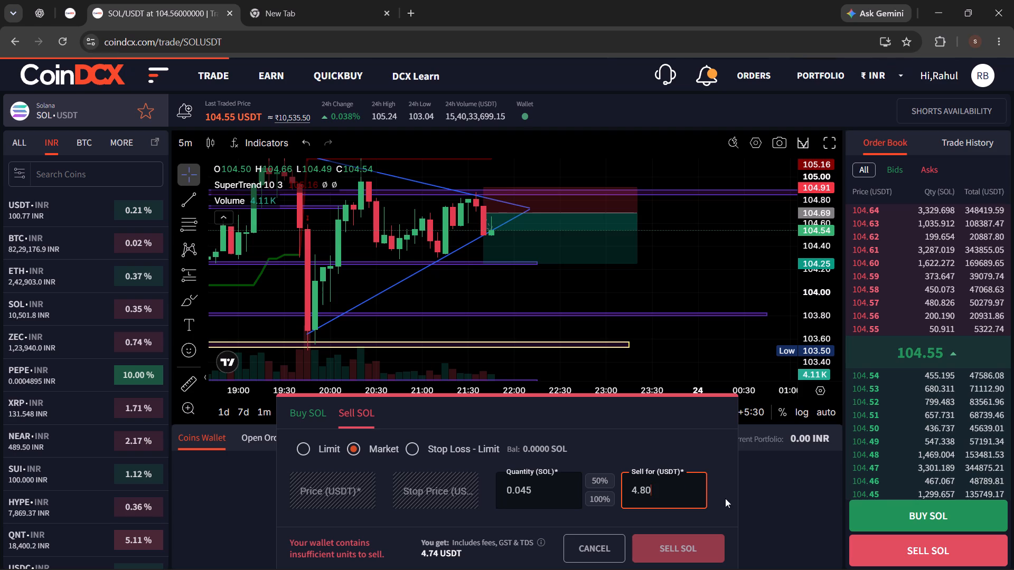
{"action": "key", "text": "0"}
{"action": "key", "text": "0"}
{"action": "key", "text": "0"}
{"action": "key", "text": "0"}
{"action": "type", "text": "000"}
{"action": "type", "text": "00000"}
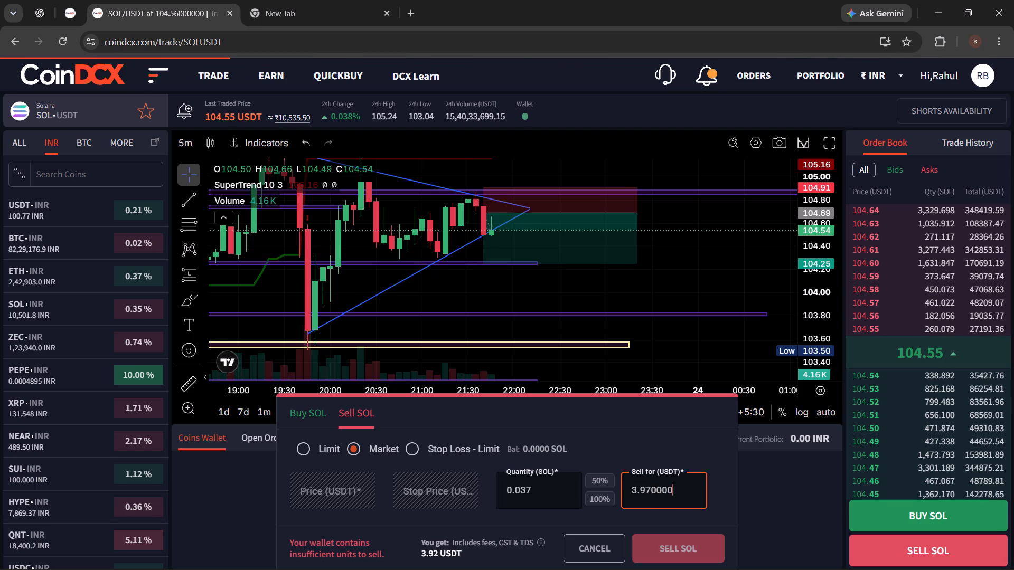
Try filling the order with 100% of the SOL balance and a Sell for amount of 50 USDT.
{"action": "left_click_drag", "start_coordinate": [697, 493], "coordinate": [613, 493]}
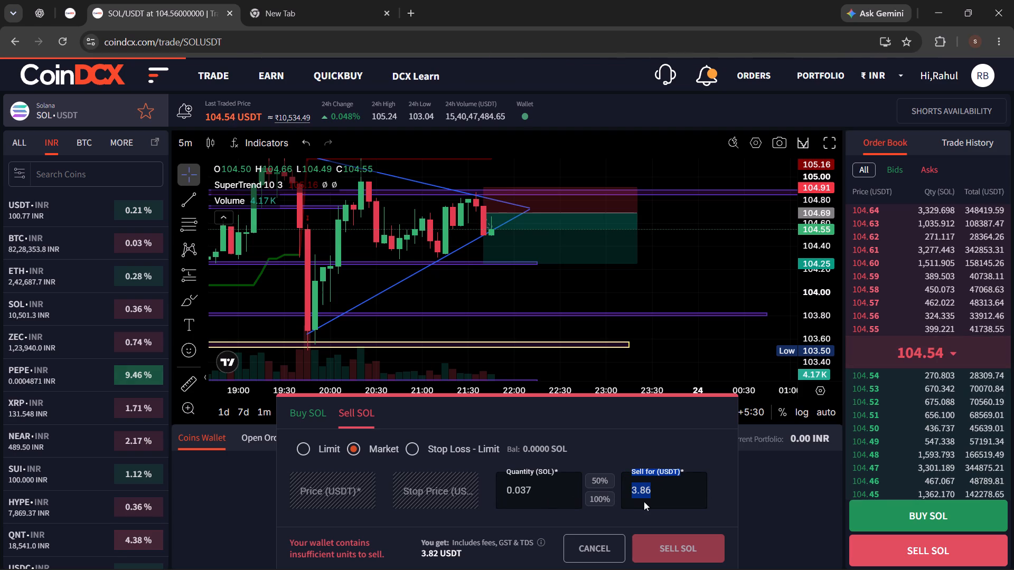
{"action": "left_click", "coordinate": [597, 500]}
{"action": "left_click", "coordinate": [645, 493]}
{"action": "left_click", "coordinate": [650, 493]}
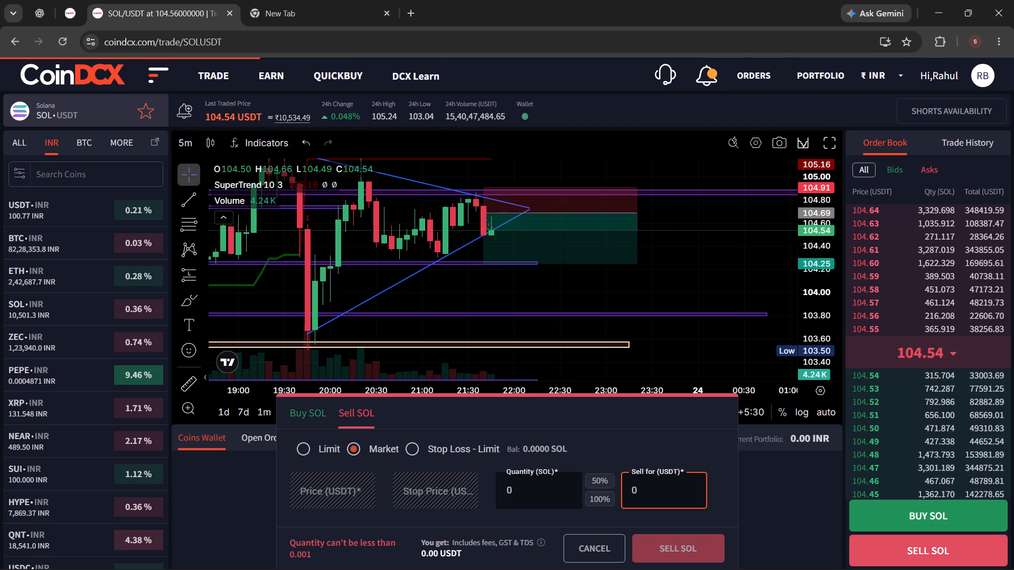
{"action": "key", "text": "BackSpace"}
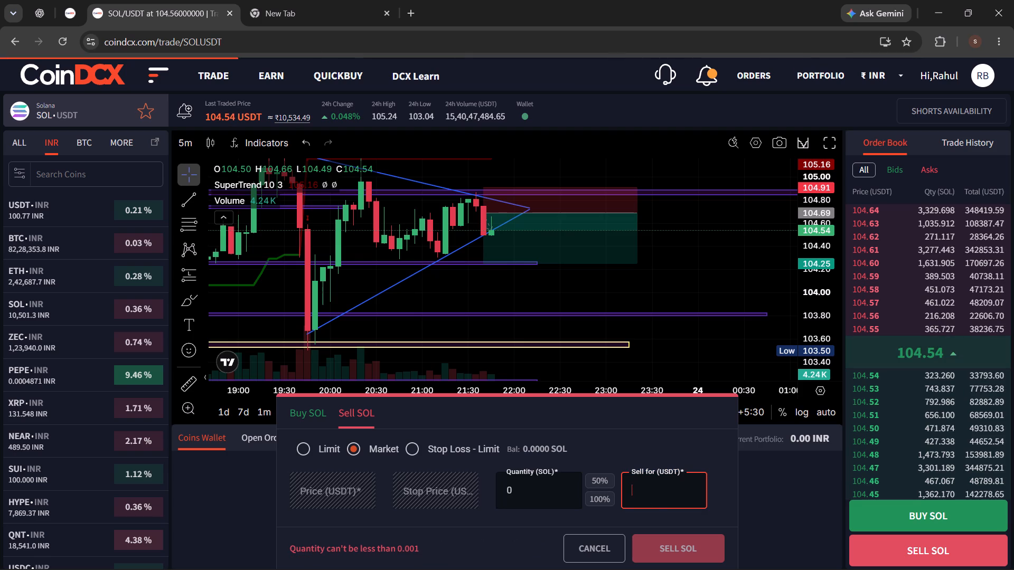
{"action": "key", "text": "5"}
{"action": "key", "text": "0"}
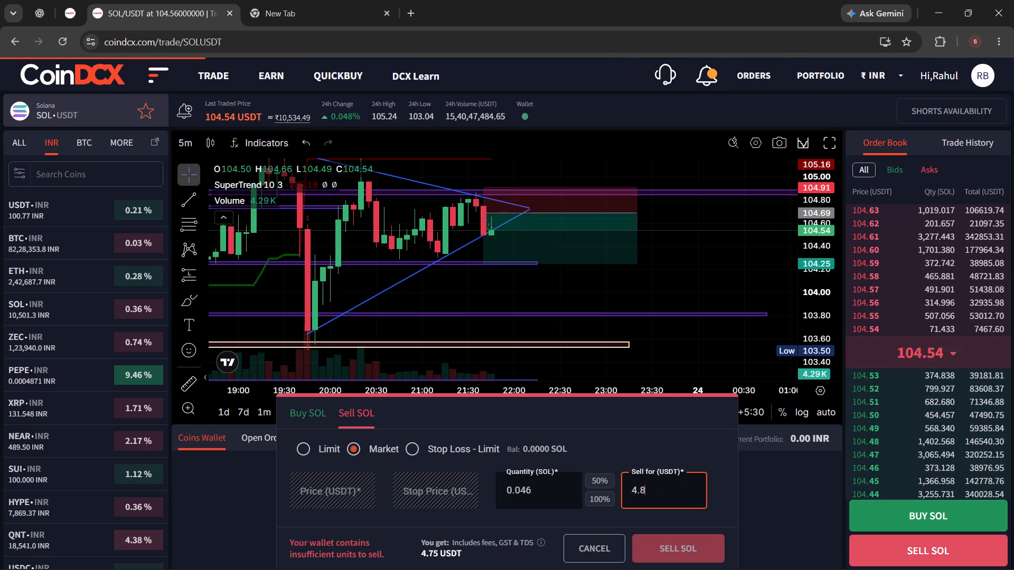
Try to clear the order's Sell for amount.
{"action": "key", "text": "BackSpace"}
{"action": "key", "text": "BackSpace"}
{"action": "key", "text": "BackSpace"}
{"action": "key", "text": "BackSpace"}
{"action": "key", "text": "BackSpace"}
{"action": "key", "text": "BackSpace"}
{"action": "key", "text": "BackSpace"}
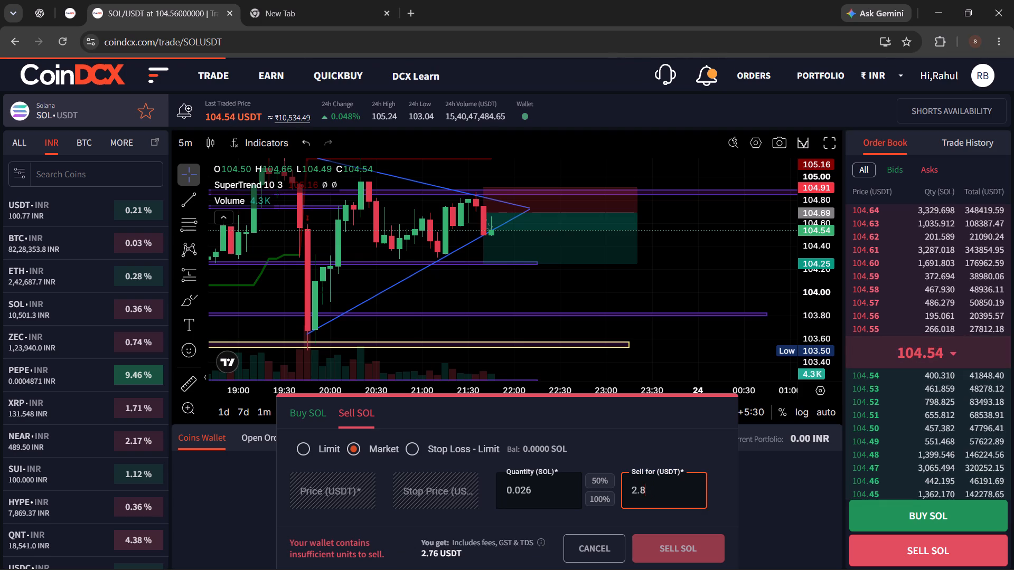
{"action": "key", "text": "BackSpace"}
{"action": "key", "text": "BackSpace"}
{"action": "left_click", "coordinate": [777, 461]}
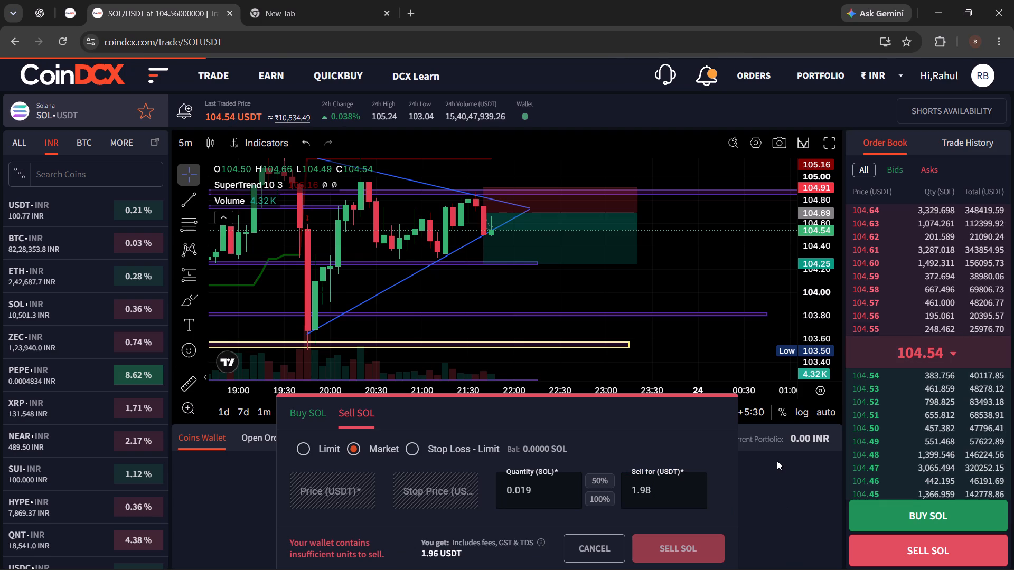
Reopen the SOL sell order and switch its type to Limit and back to Market.
{"action": "left_click", "coordinate": [916, 510]}
{"action": "left_click", "coordinate": [917, 543]}
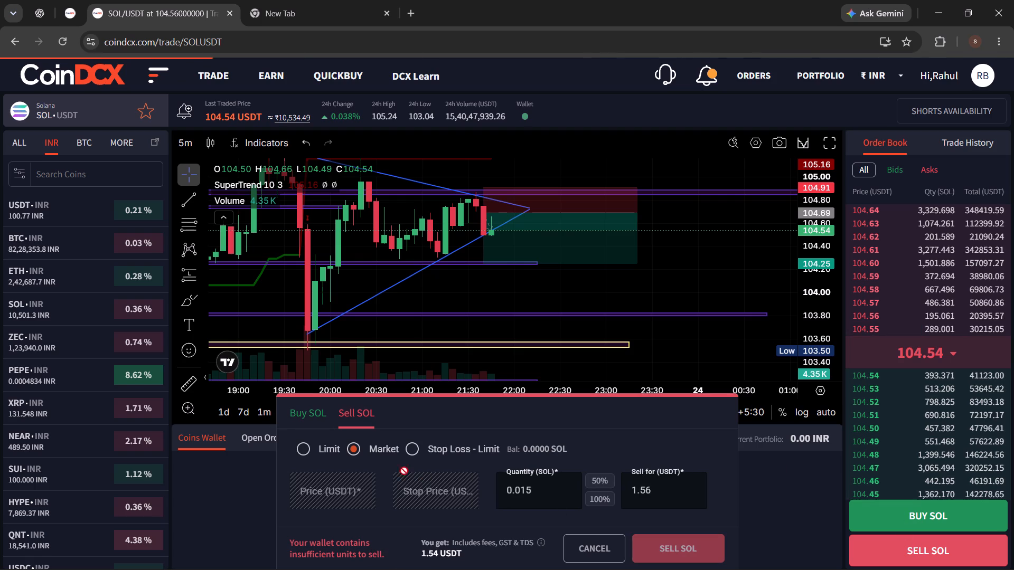
{"action": "left_click", "coordinate": [321, 450]}
{"action": "left_click", "coordinate": [302, 449]}
{"action": "left_click", "coordinate": [367, 449]}
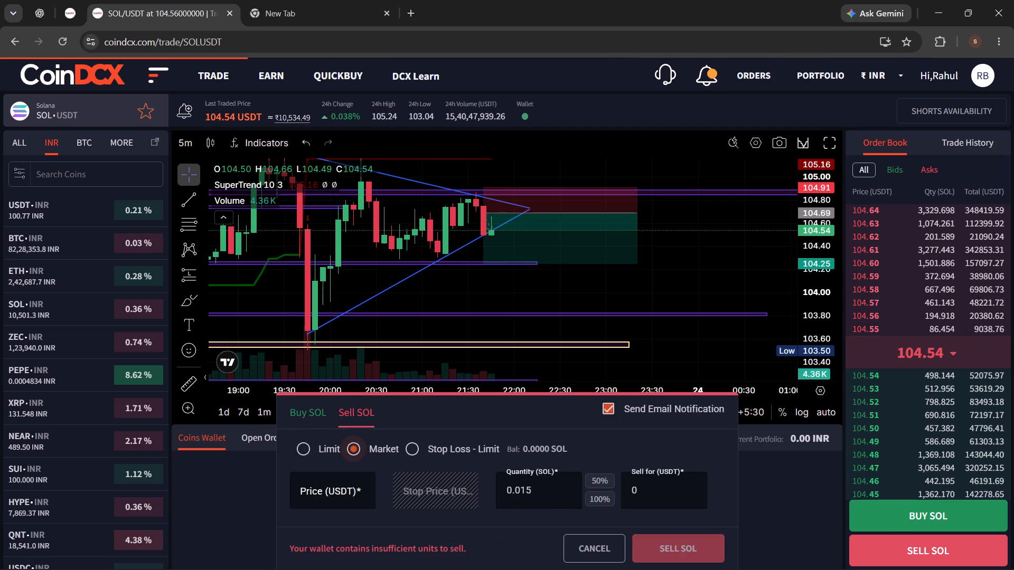
Set the market sell order's Sell for amount to 5000 USDT.
{"action": "left_click", "coordinate": [658, 490]}
{"action": "key", "text": "F12"}
{"action": "key", "text": "BackSpace"}
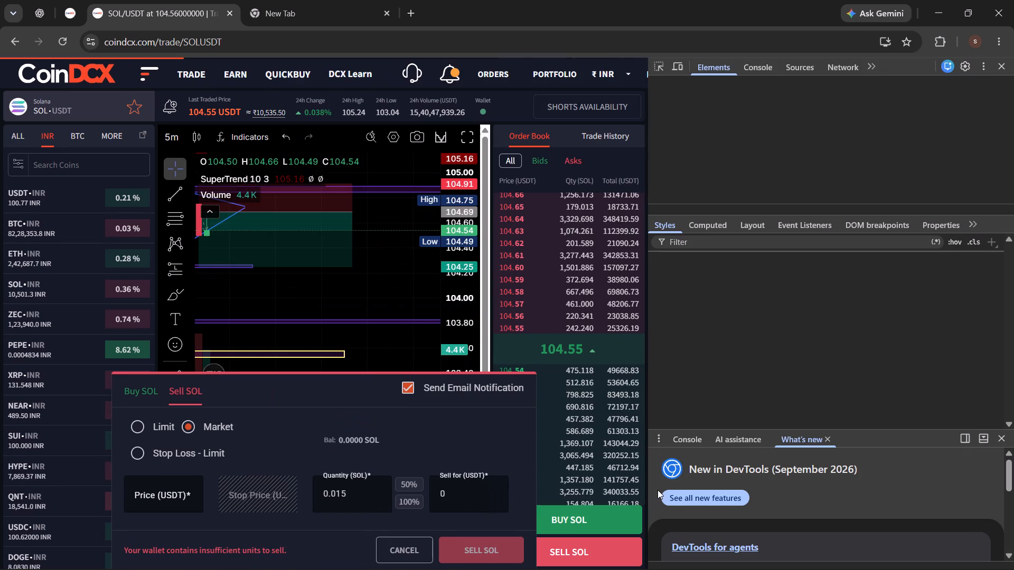
{"action": "left_click", "coordinate": [1003, 62]}
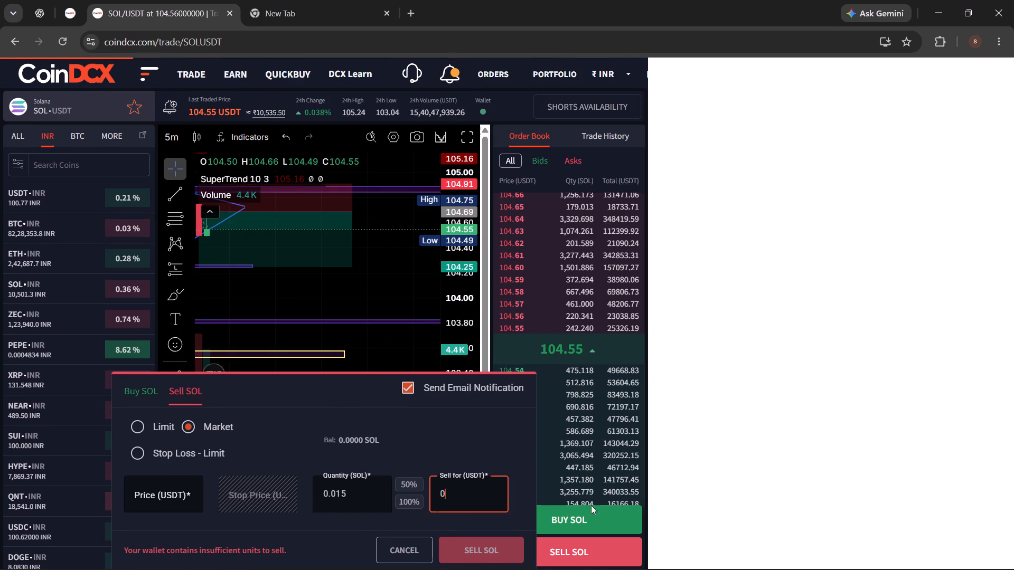
{"action": "left_click", "coordinate": [654, 494]}
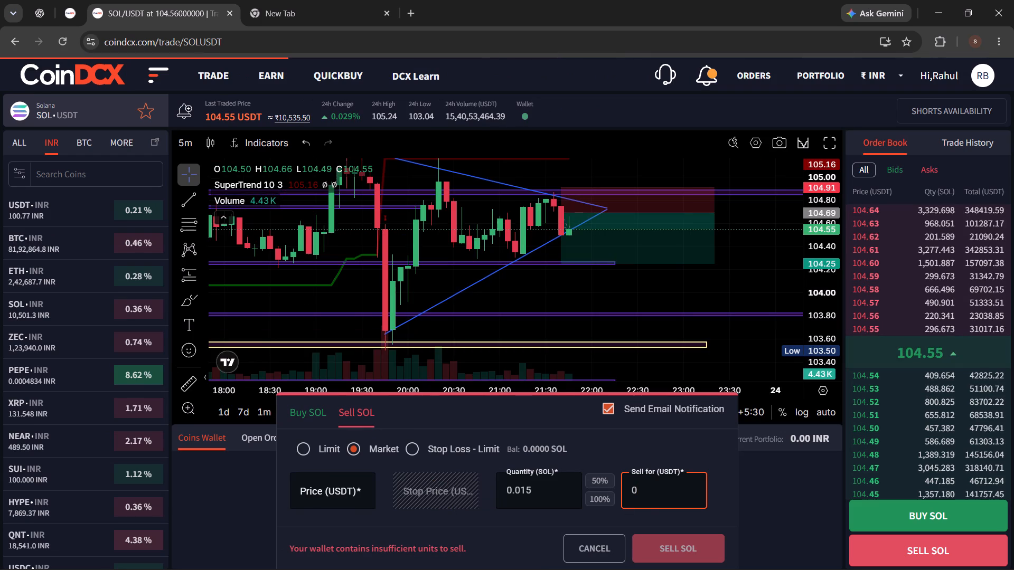
{"action": "key", "text": "BackSpace"}
{"action": "type", "text": "50000"}
{"action": "key", "text": "BackSpace"}
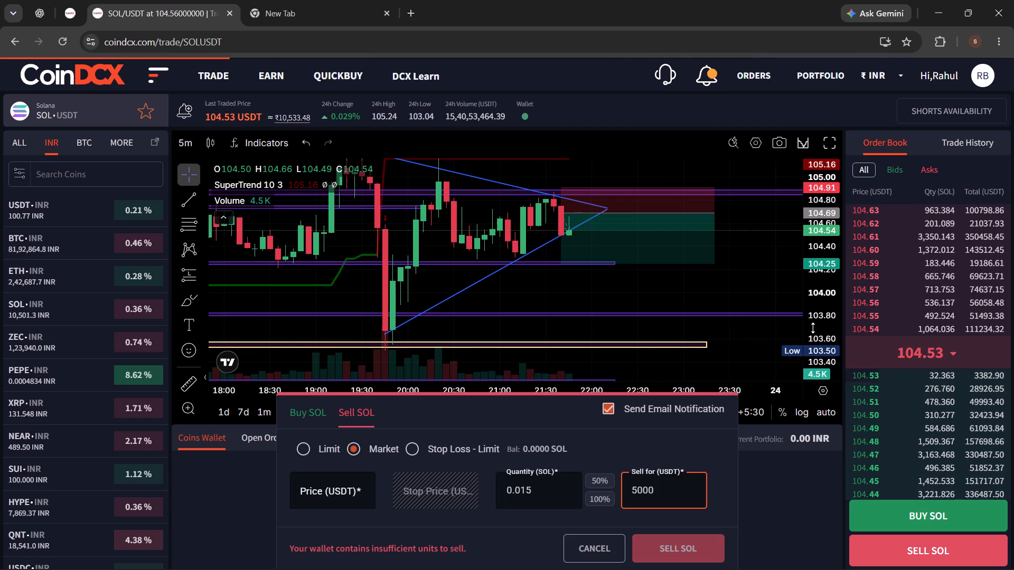
Look through the coin list's ALL, INR, BTC and MORE markets, ending on the INR pairs.
{"action": "left_click_drag", "start_coordinate": [821, 293], "coordinate": [830, 263]}
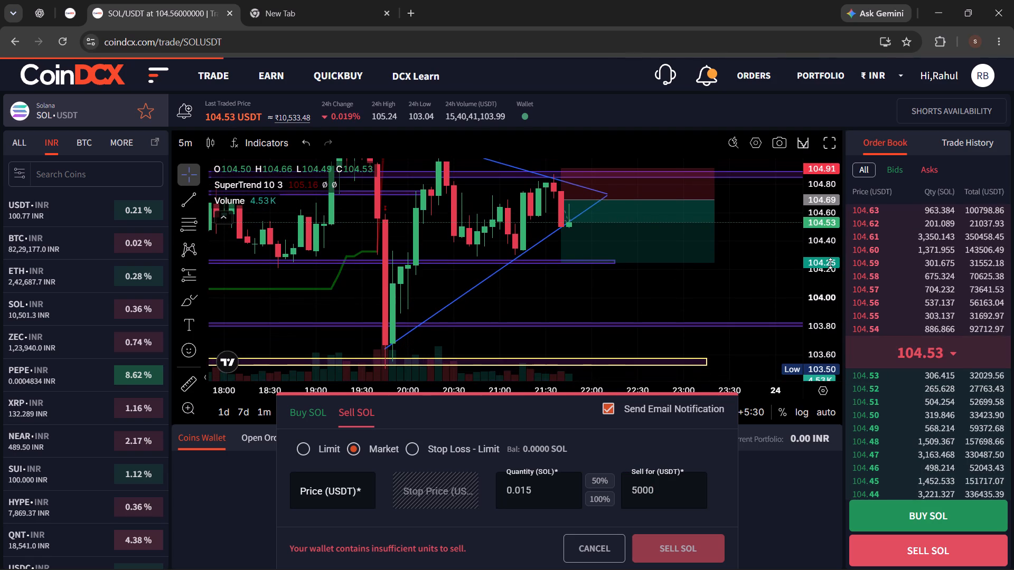
{"action": "left_click", "coordinate": [22, 148]}
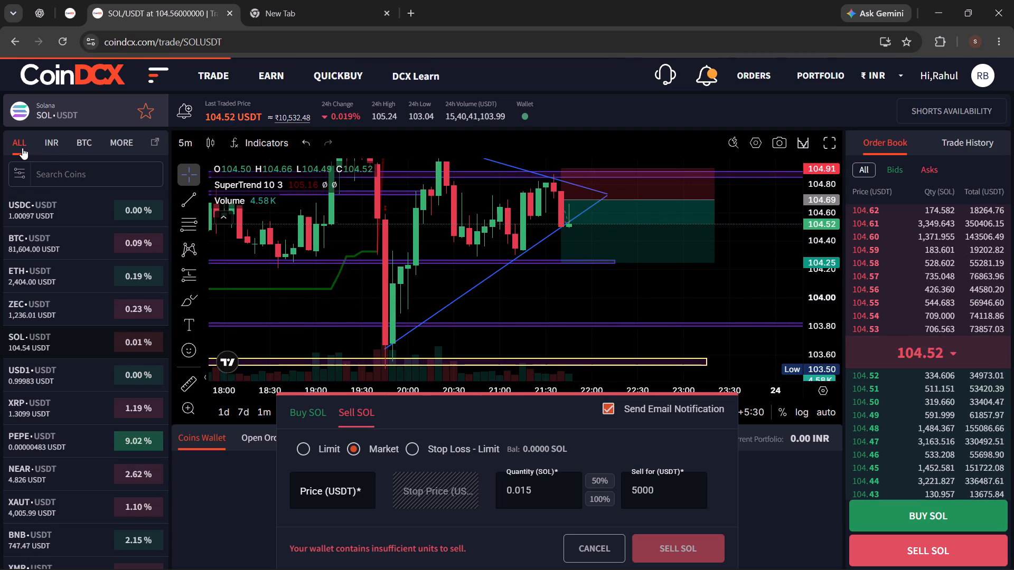
{"action": "left_click", "coordinate": [41, 144]}
{"action": "left_click", "coordinate": [46, 144]}
{"action": "left_click", "coordinate": [84, 145]}
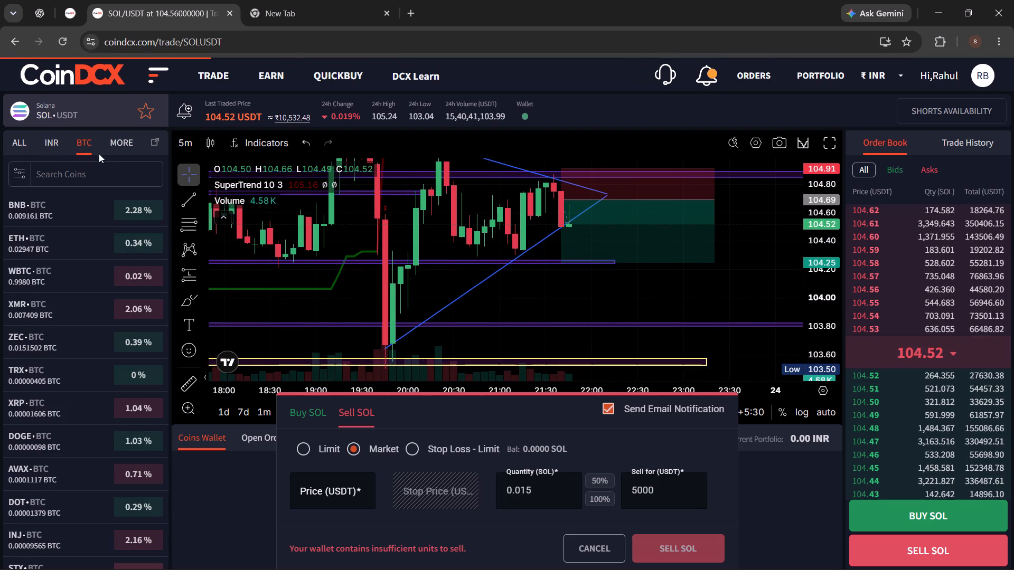
{"action": "left_click", "coordinate": [114, 145]}
{"action": "left_click", "coordinate": [80, 143]}
{"action": "left_click", "coordinate": [53, 141]}
{"action": "left_click", "coordinate": [7, 138]}
{"action": "left_click", "coordinate": [25, 146]}
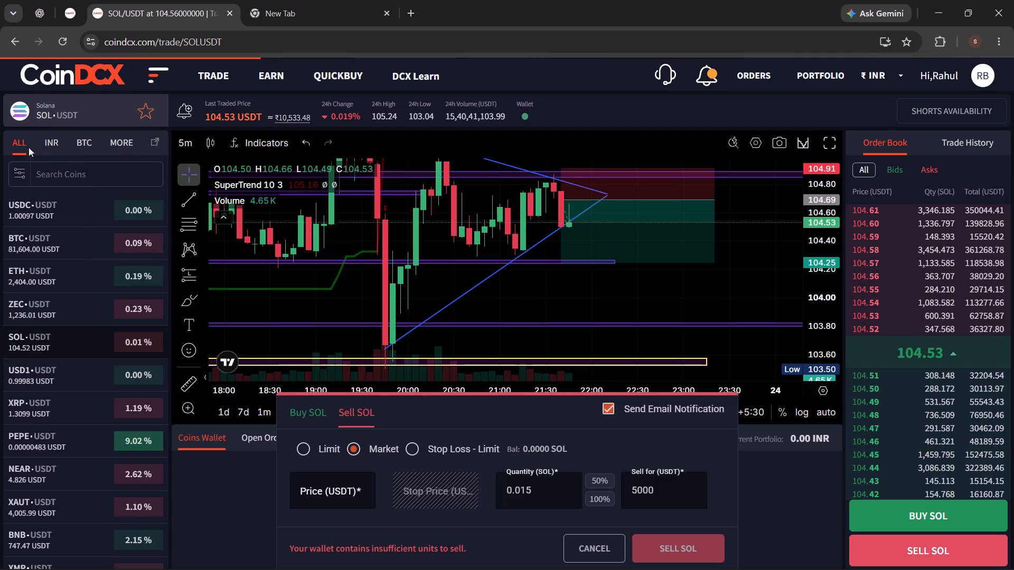
{"action": "left_click", "coordinate": [67, 146]}
{"action": "left_click", "coordinate": [61, 145]}
{"action": "left_click", "coordinate": [56, 143]}
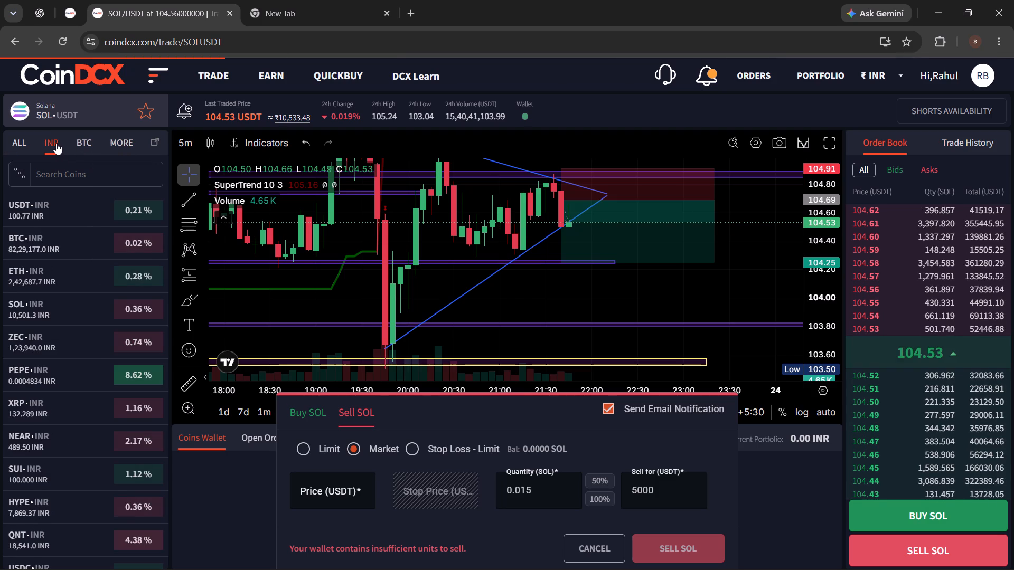
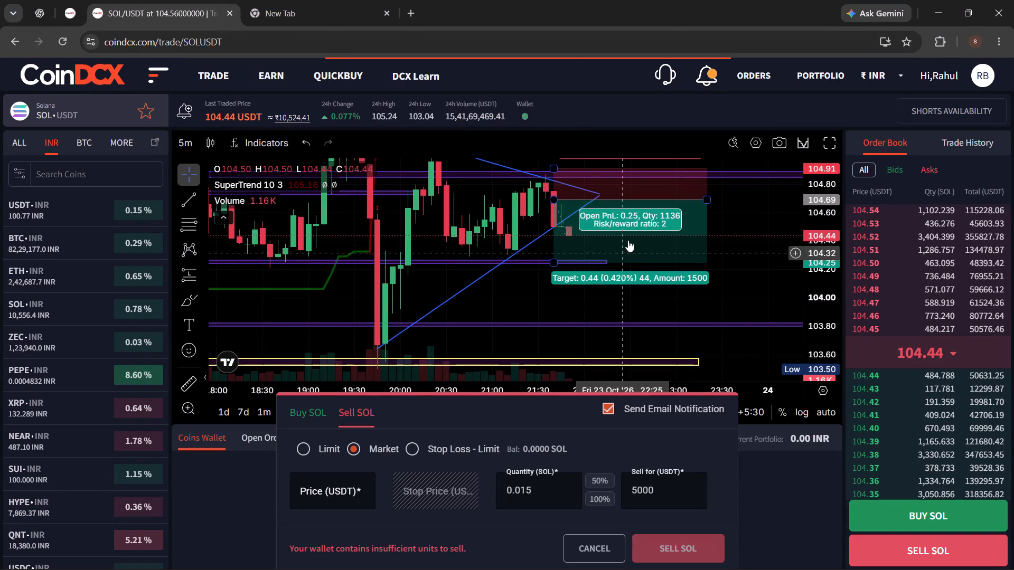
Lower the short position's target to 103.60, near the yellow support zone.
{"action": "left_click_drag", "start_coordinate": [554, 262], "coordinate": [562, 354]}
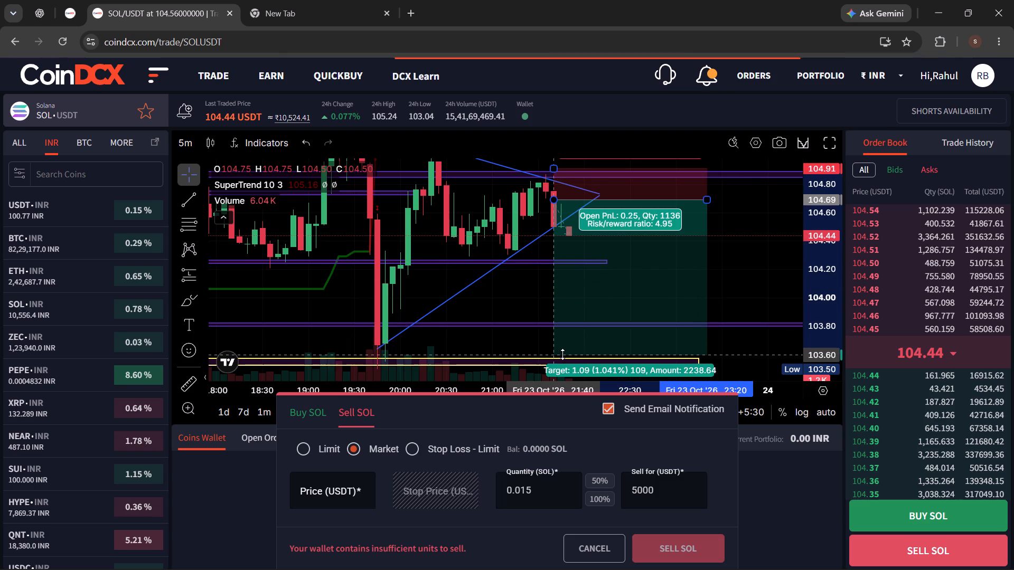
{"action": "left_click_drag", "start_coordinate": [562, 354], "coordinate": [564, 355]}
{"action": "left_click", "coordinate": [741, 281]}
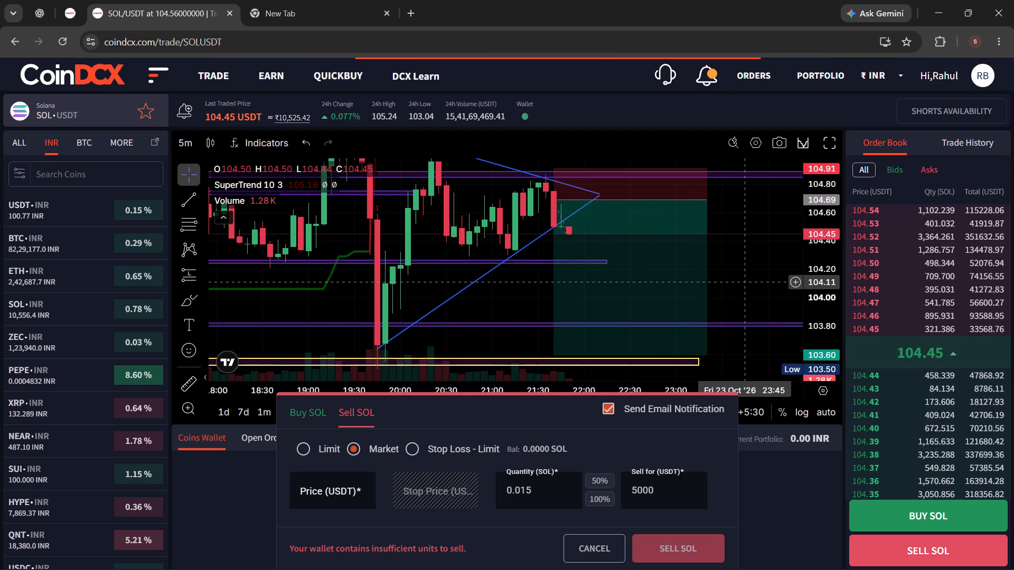
Set the short position's target to 103.83, on the purple support zone above the yellow one.
{"action": "left_click_drag", "start_coordinate": [807, 234], "coordinate": [820, 294]}
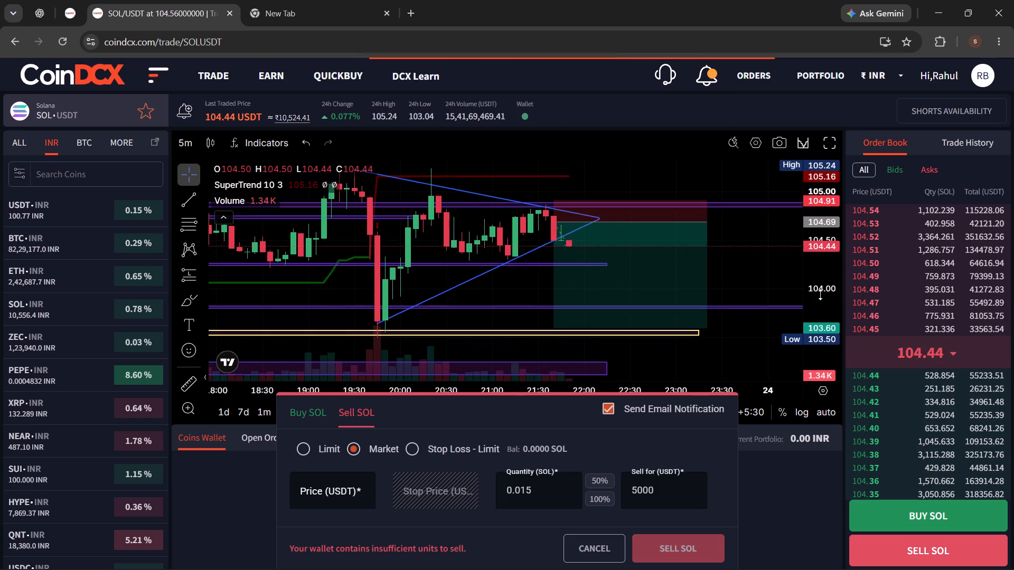
{"action": "left_click_drag", "start_coordinate": [820, 294], "coordinate": [821, 291]}
{"action": "scroll", "coordinate": [735, 279], "scroll_direction": "down", "scroll_amount": 8}
{"action": "left_click_drag", "start_coordinate": [539, 319], "coordinate": [485, 313]}
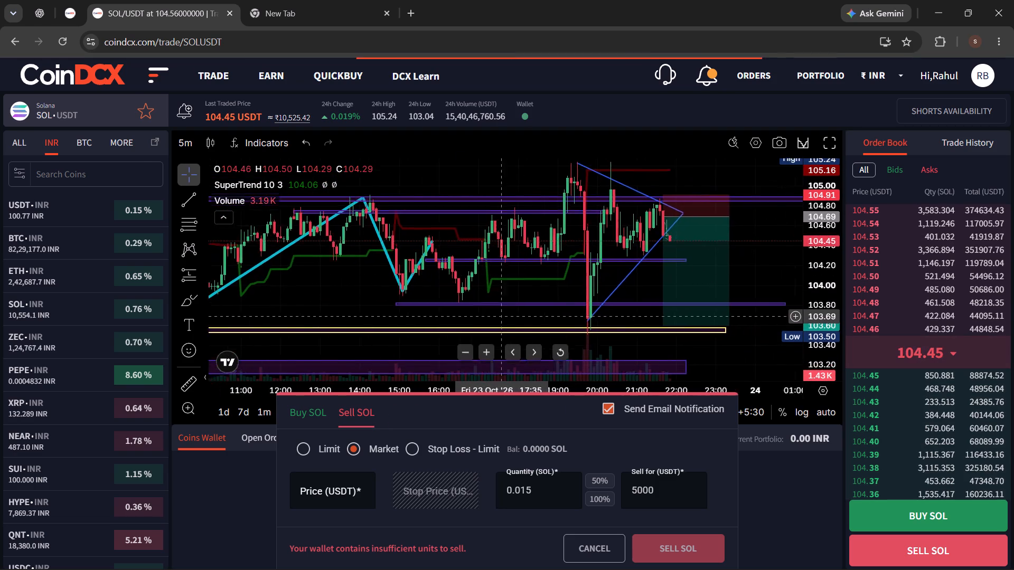
{"action": "left_click_drag", "start_coordinate": [485, 313], "coordinate": [430, 306]}
{"action": "left_click_drag", "start_coordinate": [591, 310], "coordinate": [598, 282]}
{"action": "left_click", "coordinate": [734, 258]}
{"action": "left_click", "coordinate": [644, 277]}
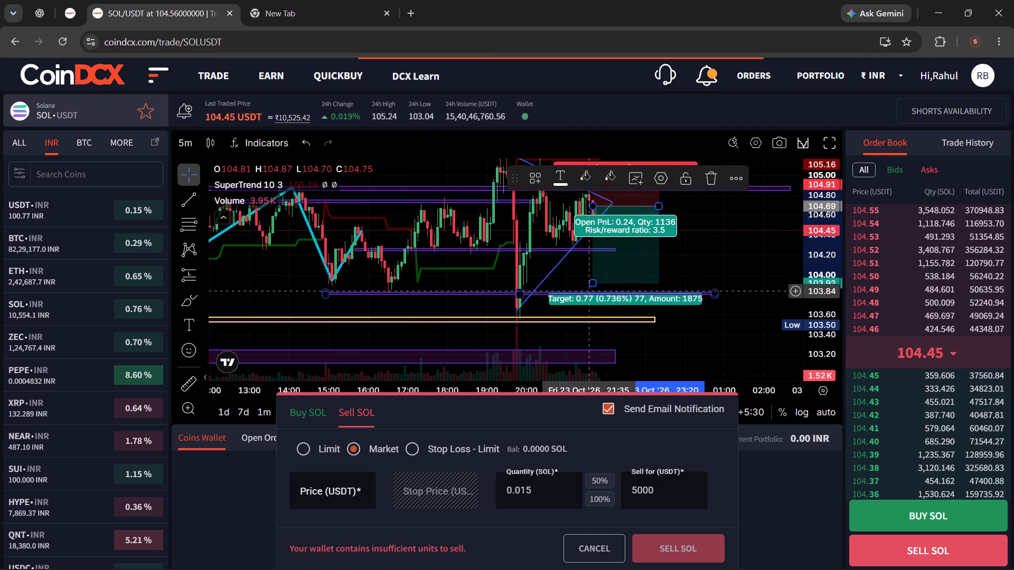
{"action": "left_click_drag", "start_coordinate": [594, 281], "coordinate": [596, 291]}
{"action": "left_click", "coordinate": [737, 276]}
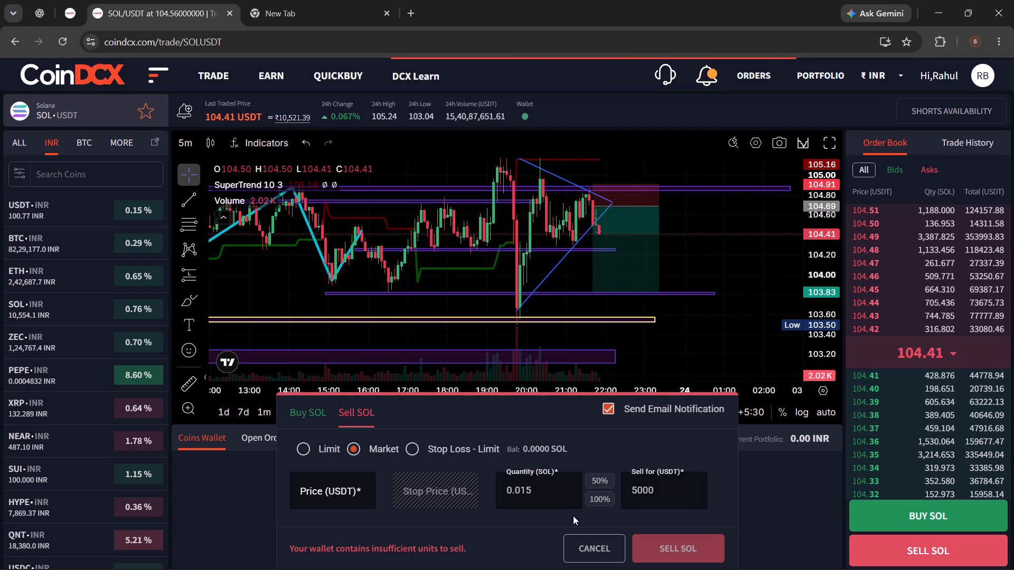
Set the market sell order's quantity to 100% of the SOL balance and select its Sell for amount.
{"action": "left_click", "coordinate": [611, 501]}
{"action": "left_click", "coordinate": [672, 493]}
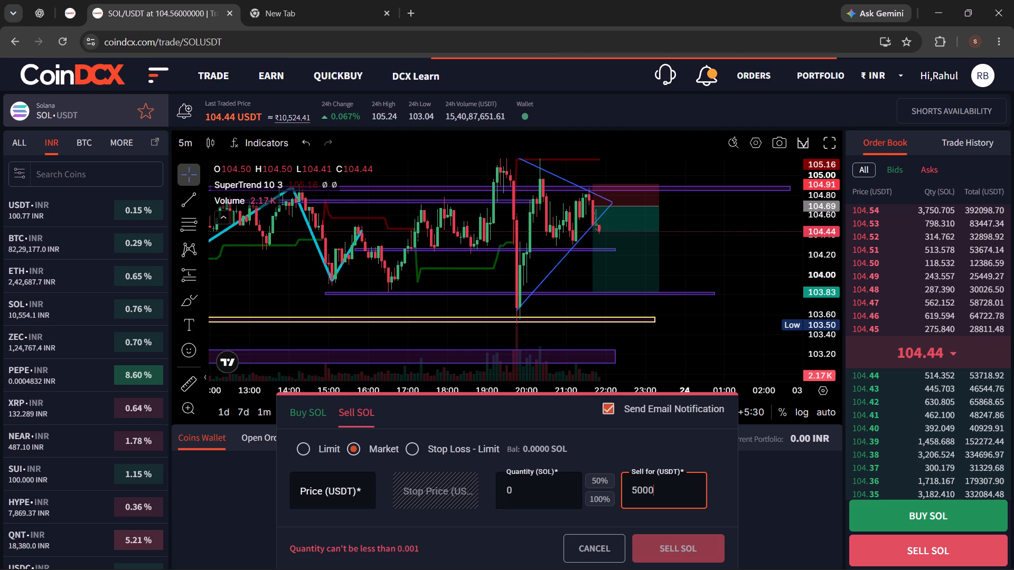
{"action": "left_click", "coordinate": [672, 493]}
Cancel the SOL sell order and discard its entries.
{"action": "left_click", "coordinate": [592, 550]}
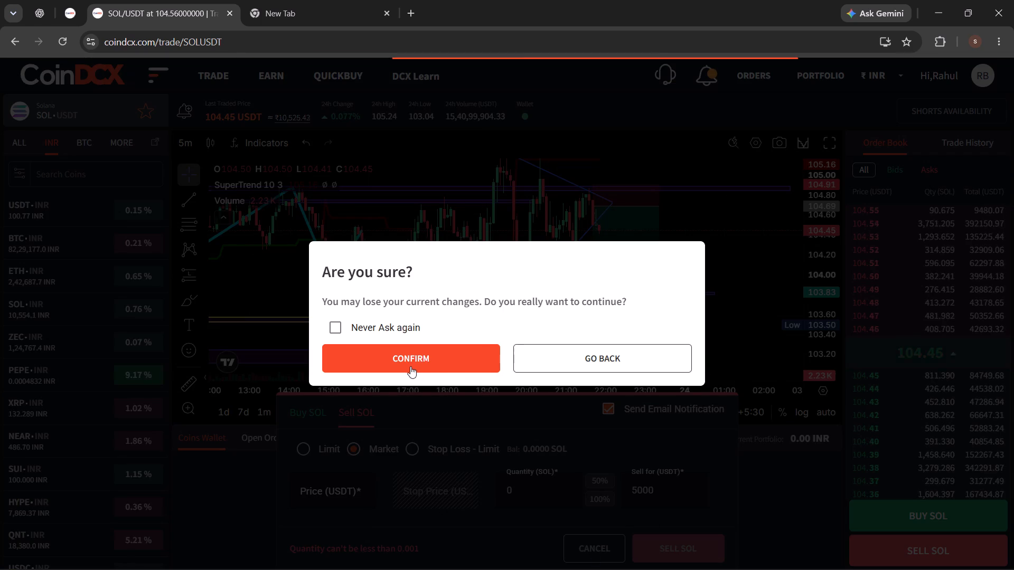
{"action": "left_click", "coordinate": [410, 366]}
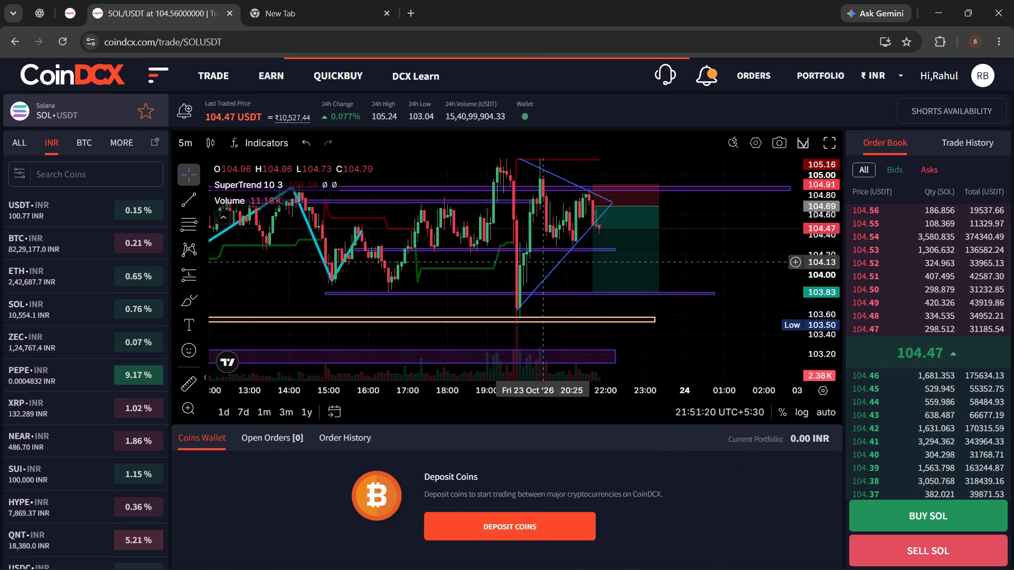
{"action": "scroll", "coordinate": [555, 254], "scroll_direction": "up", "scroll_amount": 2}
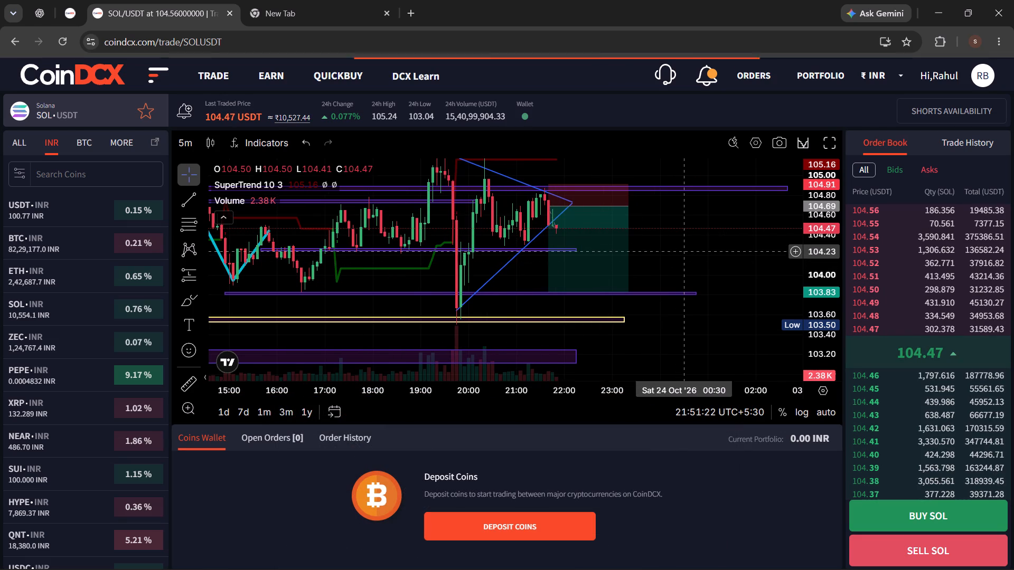
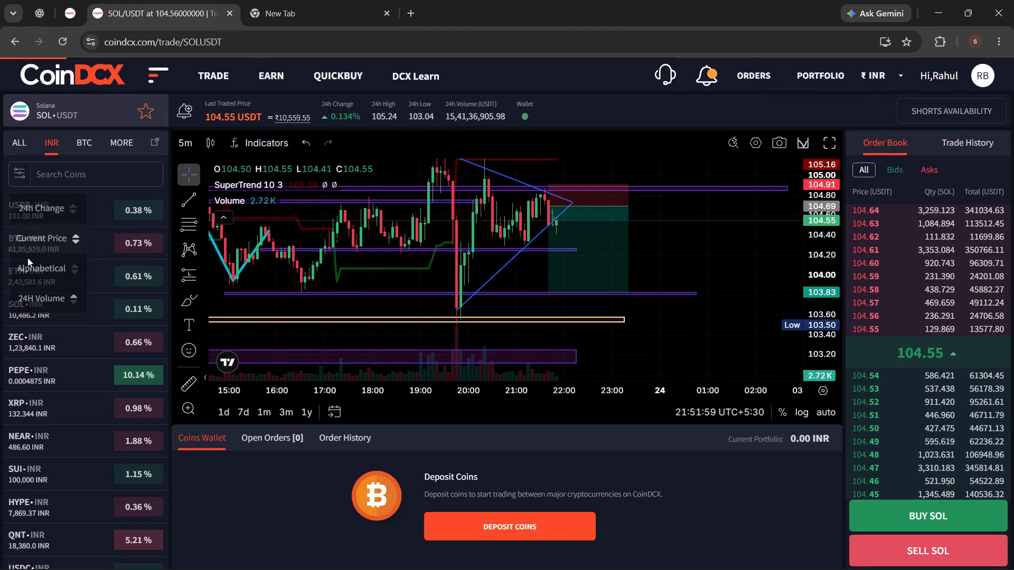
Open the BTC/INR market and examine its recent 5-minute price action around 23 October.
{"action": "left_click", "coordinate": [92, 237]}
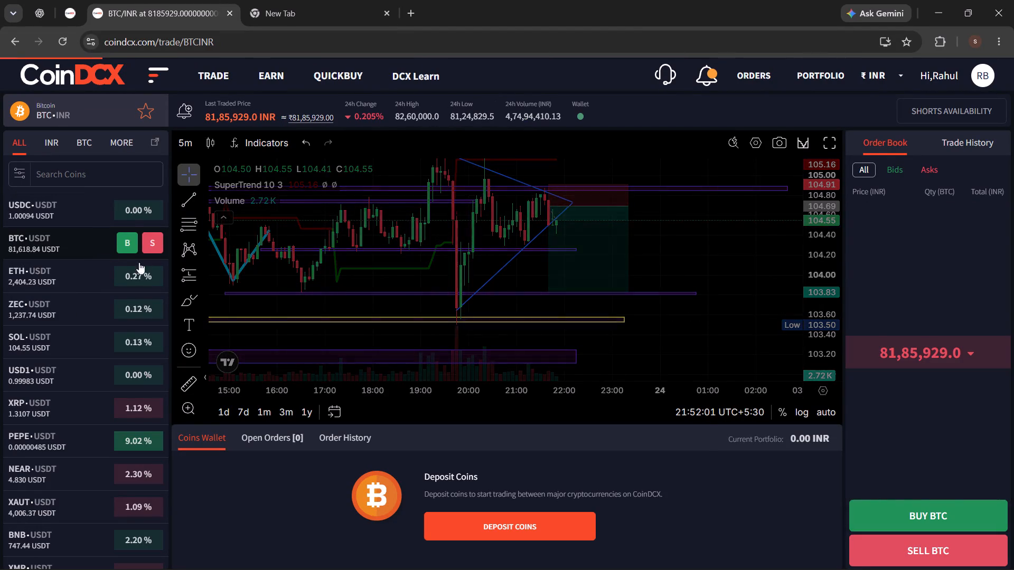
{"action": "scroll", "coordinate": [540, 313], "scroll_direction": "down", "scroll_amount": 4}
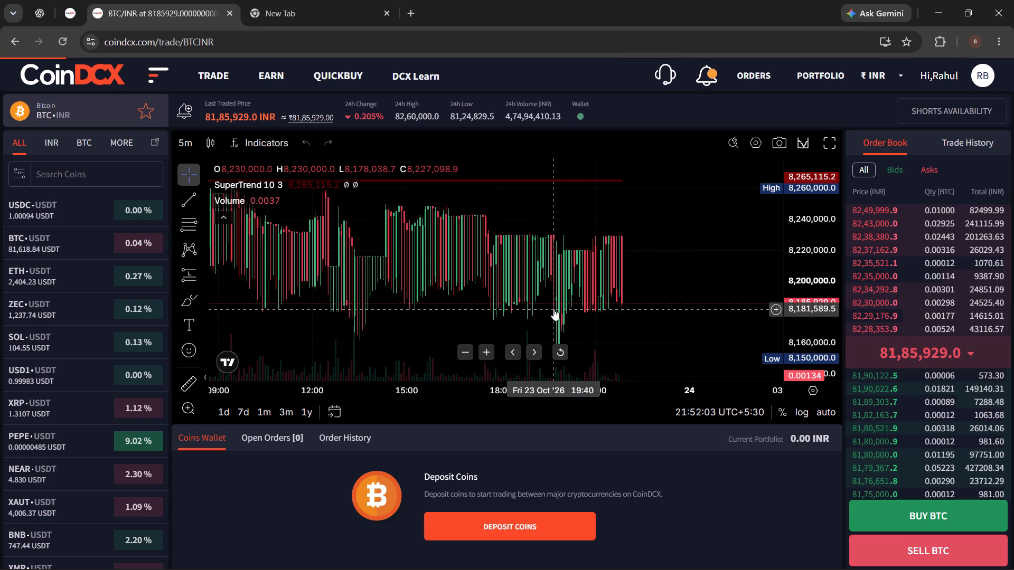
{"action": "scroll", "coordinate": [553, 309], "scroll_direction": "down", "scroll_amount": 1}
{"action": "left_click_drag", "start_coordinate": [824, 335], "coordinate": [835, 370]}
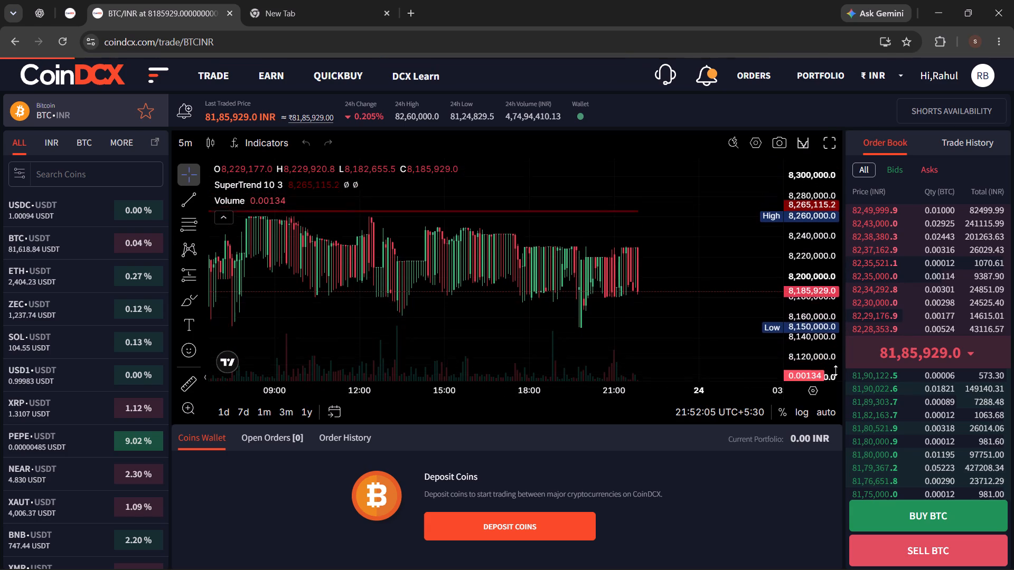
{"action": "left_click_drag", "start_coordinate": [835, 370], "coordinate": [835, 371]}
{"action": "left_click", "coordinate": [656, 228]}
{"action": "scroll", "coordinate": [475, 285], "scroll_direction": "up", "scroll_amount": 9}
{"action": "left_click_drag", "start_coordinate": [472, 301], "coordinate": [637, 317]}
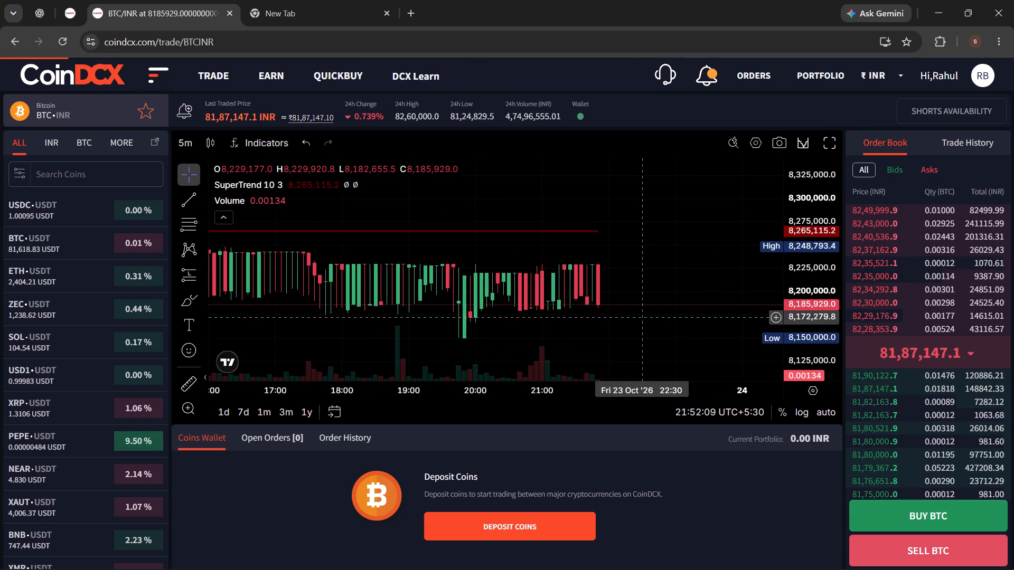
{"action": "scroll", "coordinate": [634, 317], "scroll_direction": "down", "scroll_amount": 10}
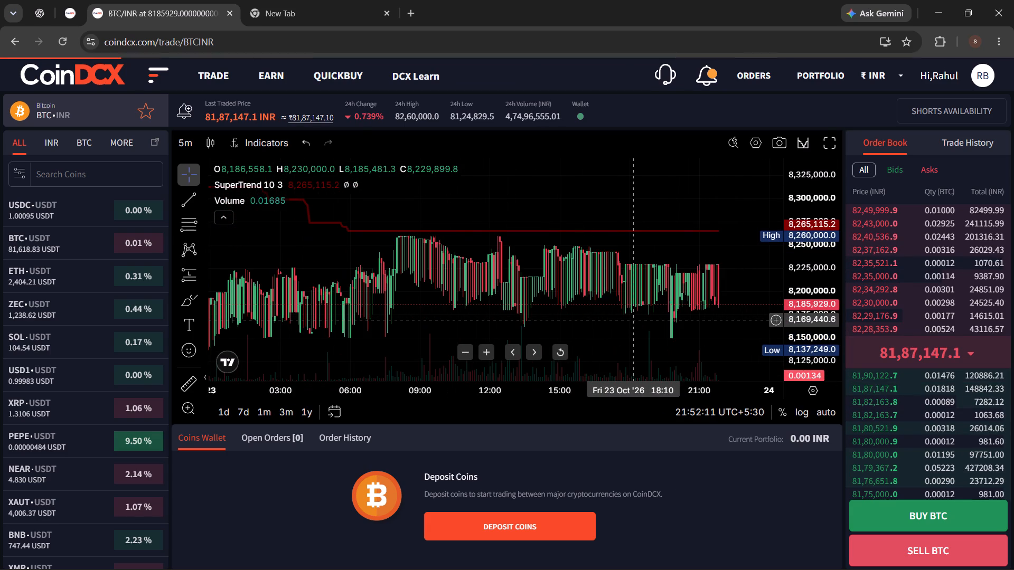
{"action": "left_click_drag", "start_coordinate": [599, 328], "coordinate": [384, 297]}
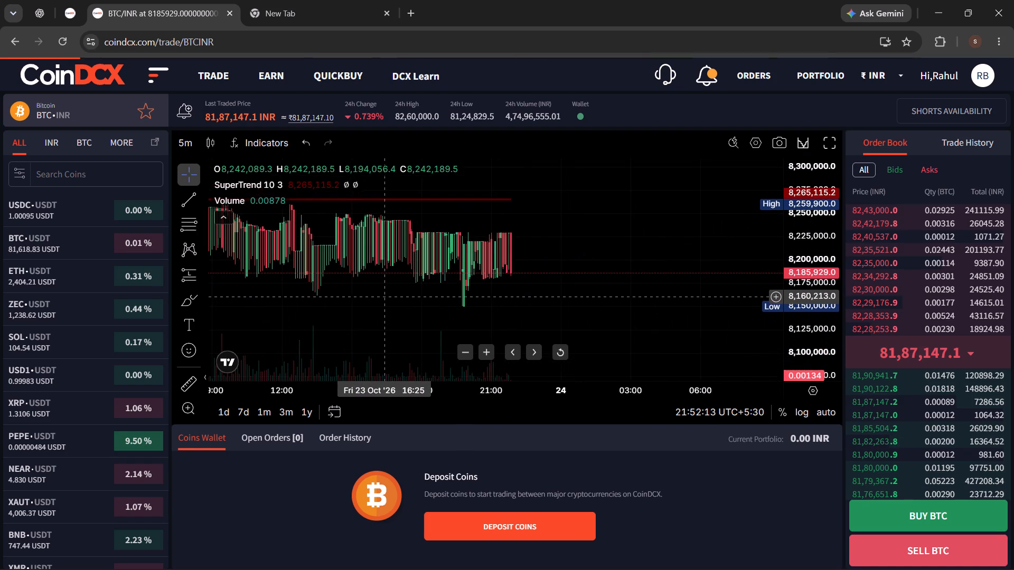
{"action": "left_click_drag", "start_coordinate": [384, 297], "coordinate": [758, 312]}
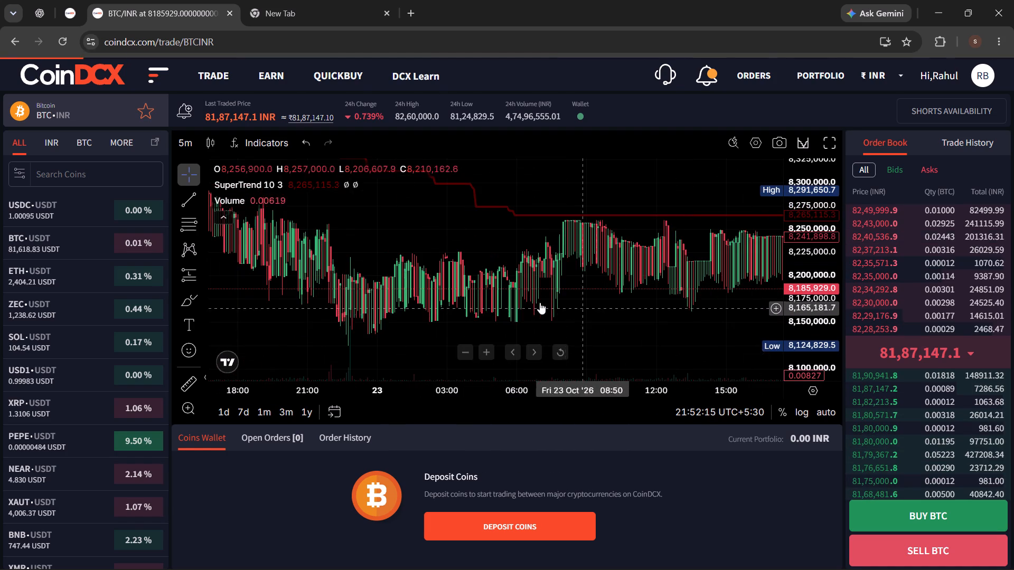
Look back through BTC/INR's earlier 5-minute price history, from 22 October to 20 October and before.
{"action": "scroll", "coordinate": [532, 300], "scroll_direction": "down", "scroll_amount": 6}
{"action": "left_click_drag", "start_coordinate": [415, 273], "coordinate": [604, 369]}
{"action": "left_click_drag", "start_coordinate": [527, 248], "coordinate": [511, 386]}
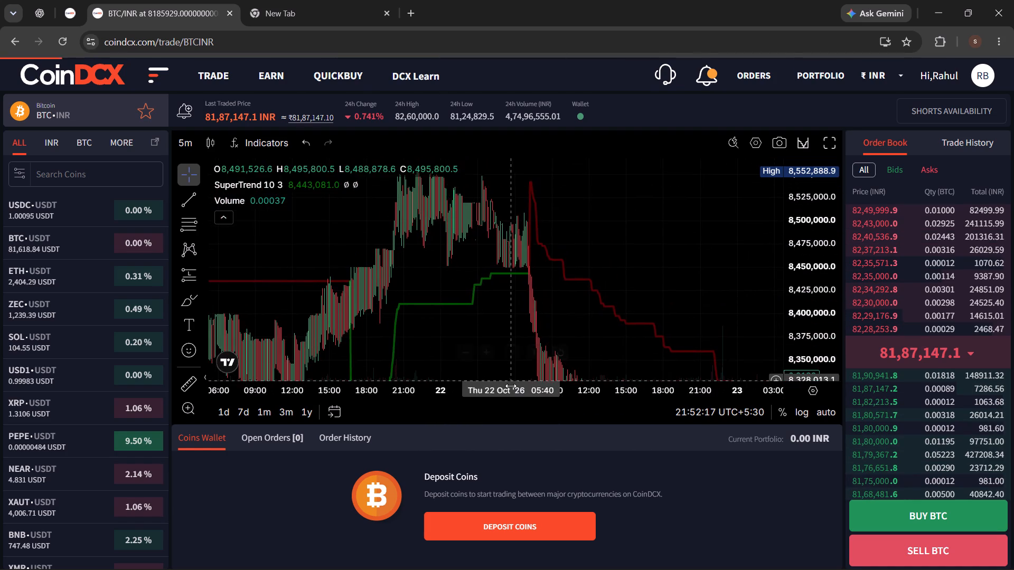
{"action": "scroll", "coordinate": [414, 260], "scroll_direction": "up", "scroll_amount": 10}
{"action": "left_click_drag", "start_coordinate": [315, 267], "coordinate": [654, 309]}
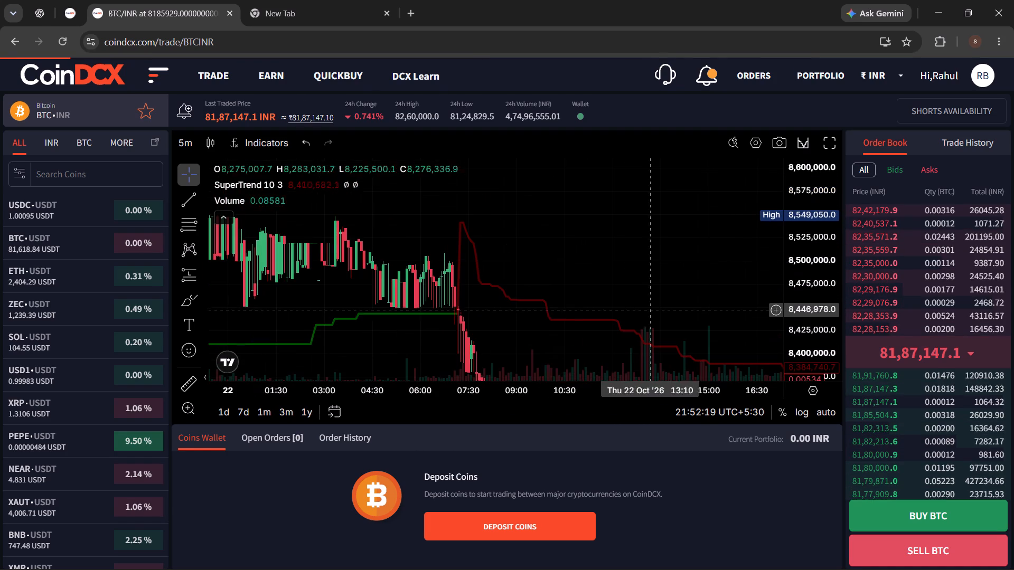
{"action": "scroll", "coordinate": [470, 306], "scroll_direction": "up", "scroll_amount": 4}
{"action": "left_click_drag", "start_coordinate": [335, 299], "coordinate": [602, 312]}
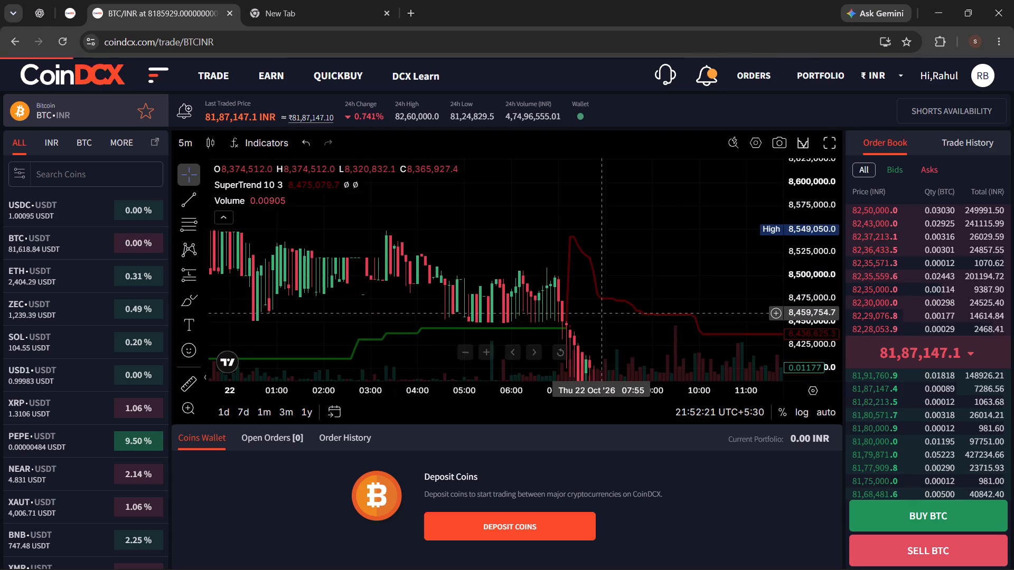
{"action": "left_click_drag", "start_coordinate": [367, 300], "coordinate": [703, 307]}
{"action": "left_click_drag", "start_coordinate": [496, 331], "coordinate": [738, 257]}
{"action": "left_click_drag", "start_coordinate": [446, 309], "coordinate": [693, 253]}
{"action": "left_click_drag", "start_coordinate": [425, 312], "coordinate": [699, 279]}
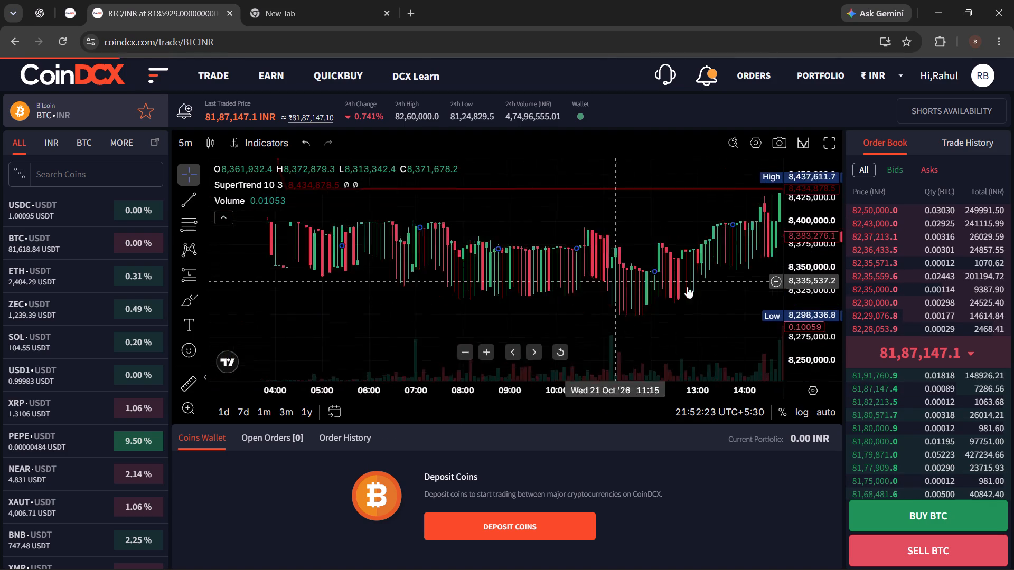
{"action": "left_click_drag", "start_coordinate": [367, 276], "coordinate": [637, 315]}
{"action": "left_click_drag", "start_coordinate": [374, 289], "coordinate": [637, 291]}
{"action": "left_click_drag", "start_coordinate": [366, 290], "coordinate": [622, 290]}
{"action": "left_click_drag", "start_coordinate": [499, 310], "coordinate": [561, 205]}
{"action": "left_click_drag", "start_coordinate": [399, 270], "coordinate": [626, 272]}
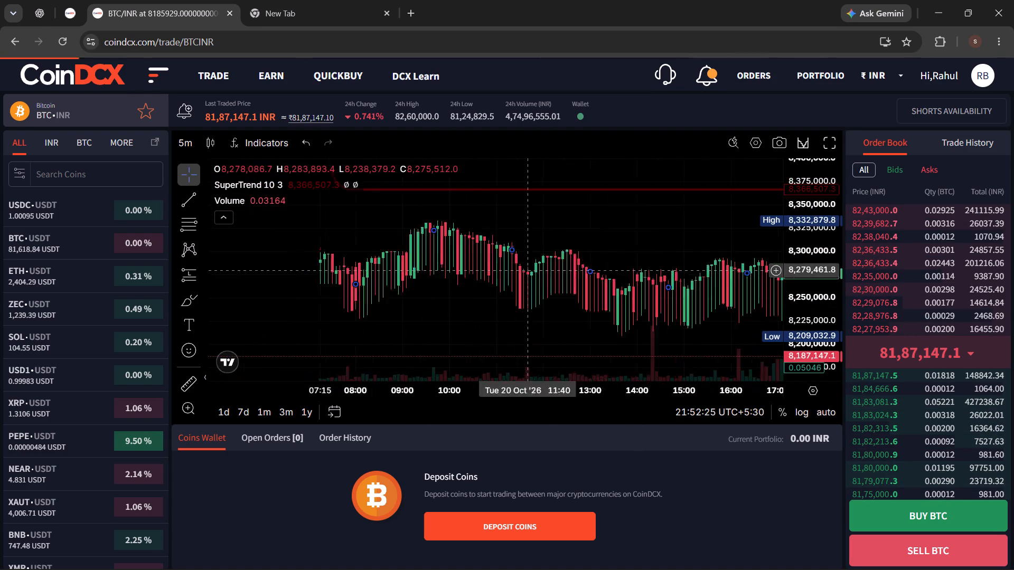
{"action": "left_click_drag", "start_coordinate": [626, 272], "coordinate": [664, 275]}
{"action": "left_click_drag", "start_coordinate": [395, 288], "coordinate": [607, 280]}
{"action": "left_click_drag", "start_coordinate": [359, 287], "coordinate": [578, 287]}
{"action": "left_click_drag", "start_coordinate": [321, 284], "coordinate": [446, 280]}
{"action": "left_click_drag", "start_coordinate": [174, 245], "coordinate": [248, 247]}
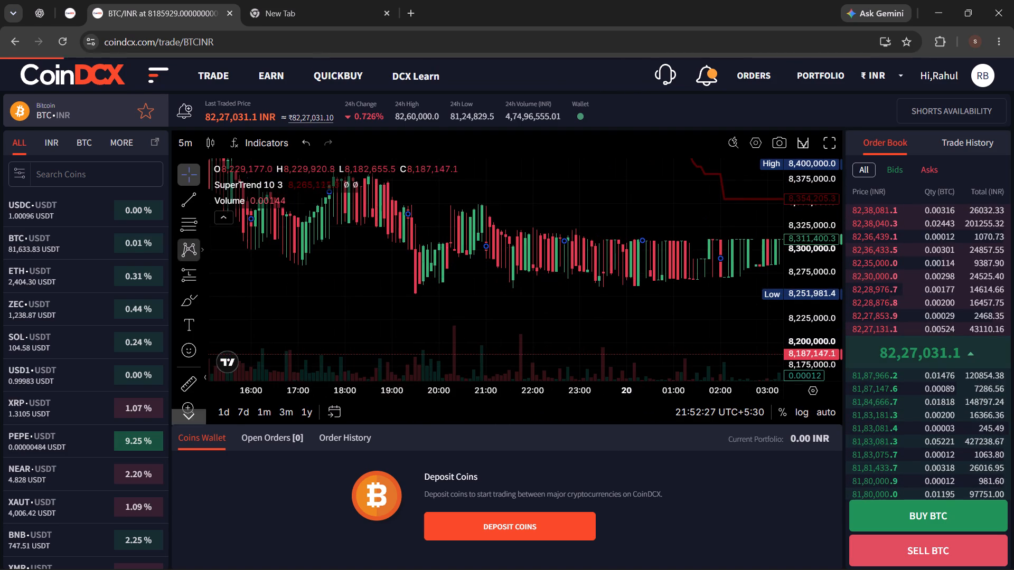
{"action": "left_click_drag", "start_coordinate": [248, 247], "coordinate": [493, 250]}
{"action": "left_click_drag", "start_coordinate": [301, 254], "coordinate": [594, 259]}
{"action": "left_click", "coordinate": [534, 260]}
{"action": "left_click_drag", "start_coordinate": [409, 283], "coordinate": [704, 283]}
{"action": "left_click_drag", "start_coordinate": [374, 277], "coordinate": [621, 305]}
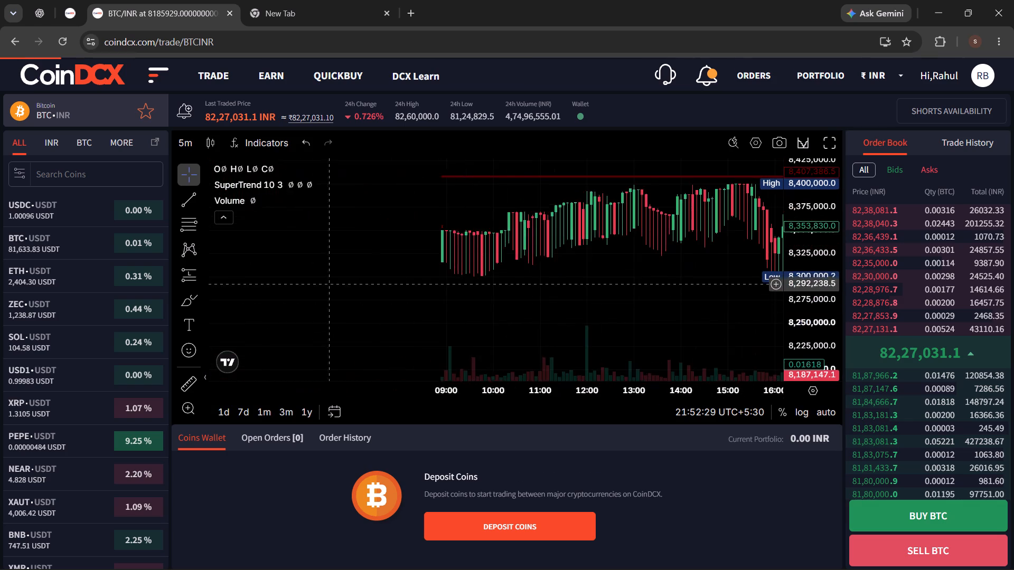
{"action": "left_click_drag", "start_coordinate": [332, 283], "coordinate": [578, 293]}
{"action": "left_click_drag", "start_coordinate": [325, 288], "coordinate": [540, 289]}
{"action": "left_click_drag", "start_coordinate": [389, 299], "coordinate": [576, 240]}
{"action": "left_click_drag", "start_coordinate": [402, 288], "coordinate": [612, 272]}
{"action": "left_click_drag", "start_coordinate": [374, 277], "coordinate": [590, 288]}
{"action": "left_click_drag", "start_coordinate": [374, 289], "coordinate": [623, 293]}
{"action": "left_click_drag", "start_coordinate": [323, 289], "coordinate": [586, 291]}
{"action": "left_click_drag", "start_coordinate": [361, 289], "coordinate": [587, 288]}
{"action": "left_click_drag", "start_coordinate": [366, 286], "coordinate": [582, 286]}
{"action": "left_click_drag", "start_coordinate": [337, 283], "coordinate": [546, 283]}
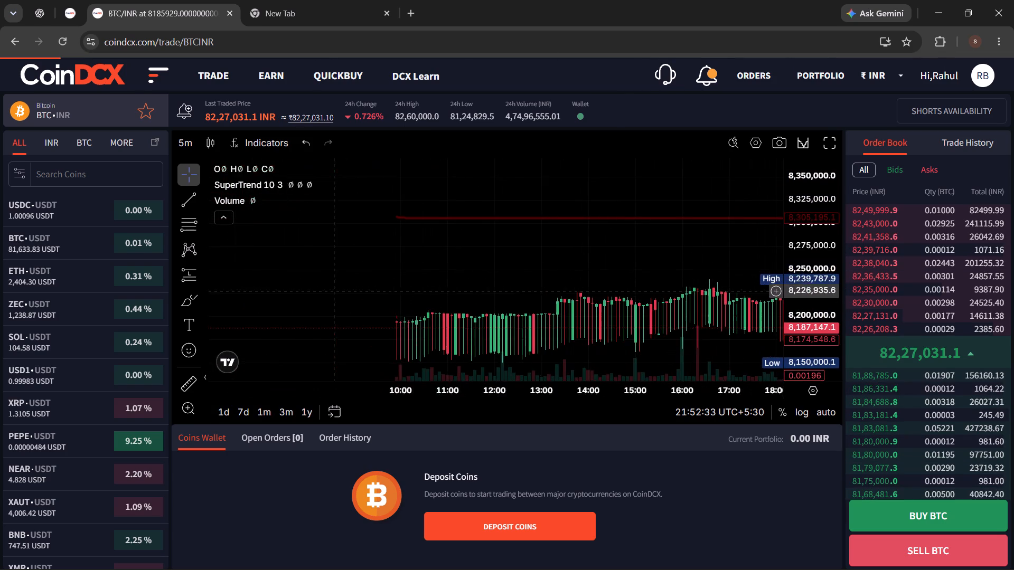
{"action": "left_click_drag", "start_coordinate": [241, 289], "coordinate": [309, 285]}
Open the ETH/USDT market and frame the 5-minute price swings from late 22 October through 23 October.
{"action": "left_click", "coordinate": [24, 284]}
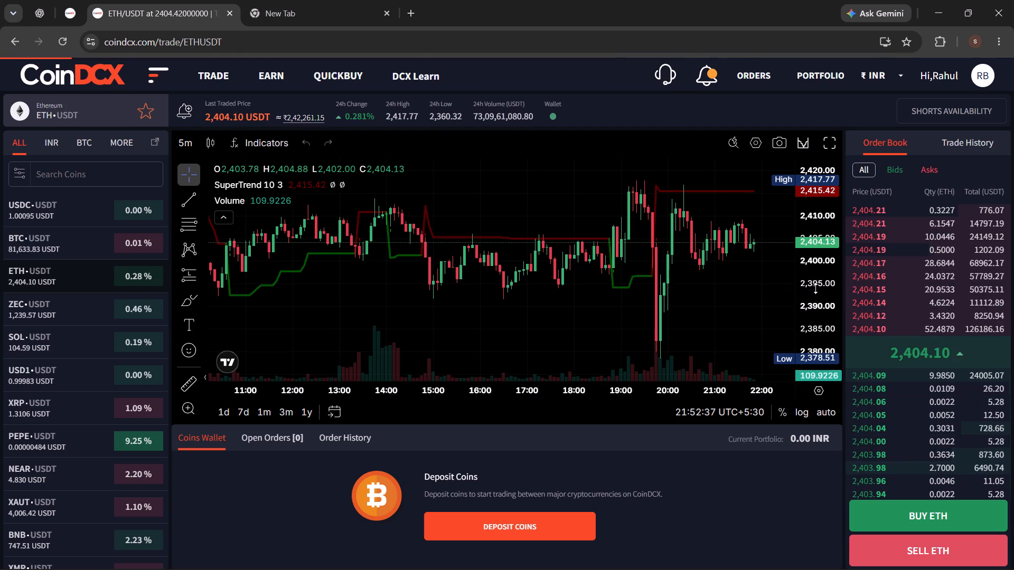
{"action": "scroll", "coordinate": [818, 287], "scroll_direction": "up", "scroll_amount": 3}
{"action": "scroll", "coordinate": [818, 287], "scroll_direction": "down", "scroll_amount": 5}
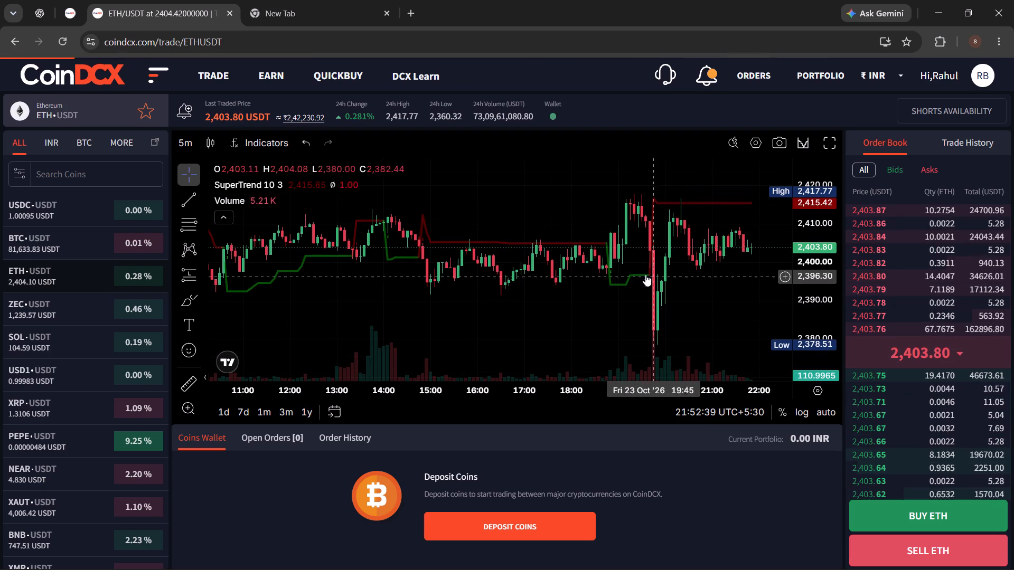
{"action": "scroll", "coordinate": [645, 274], "scroll_direction": "down", "scroll_amount": 12}
{"action": "left_click_drag", "start_coordinate": [653, 299], "coordinate": [632, 246]}
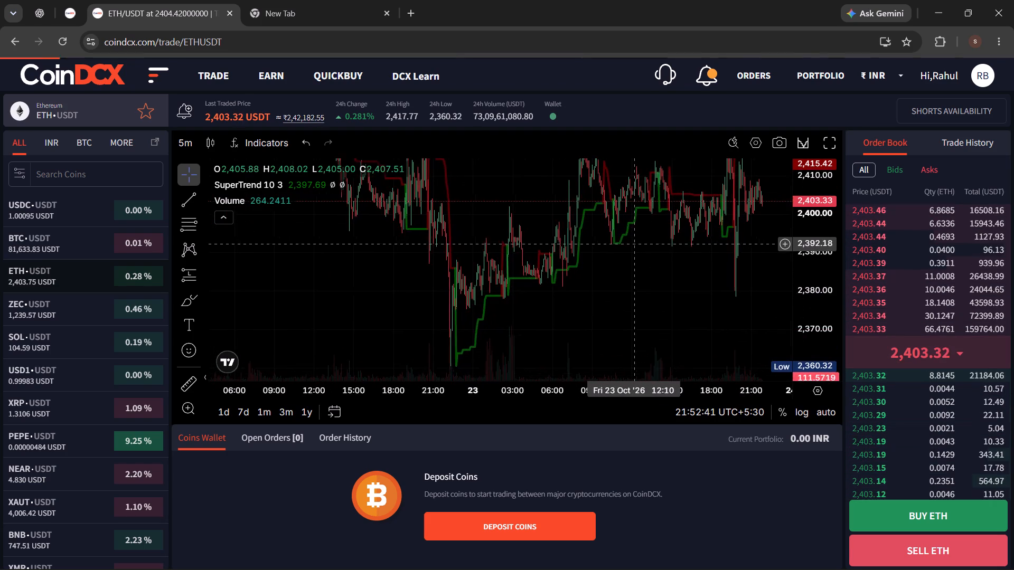
{"action": "left_click_drag", "start_coordinate": [632, 246], "coordinate": [624, 259]}
{"action": "left_click_drag", "start_coordinate": [807, 255], "coordinate": [804, 338]}
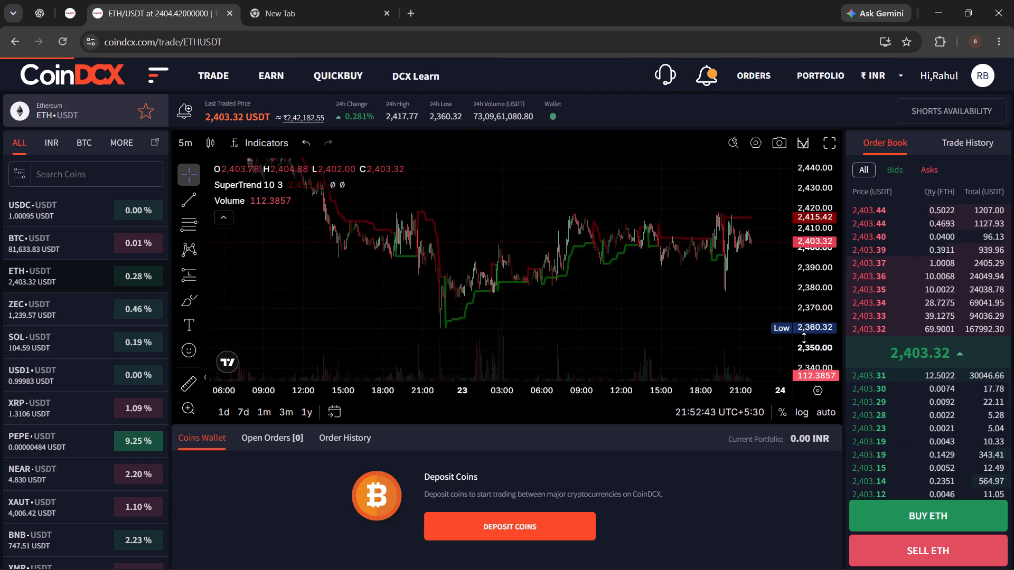
{"action": "left_click_drag", "start_coordinate": [804, 338], "coordinate": [819, 269]}
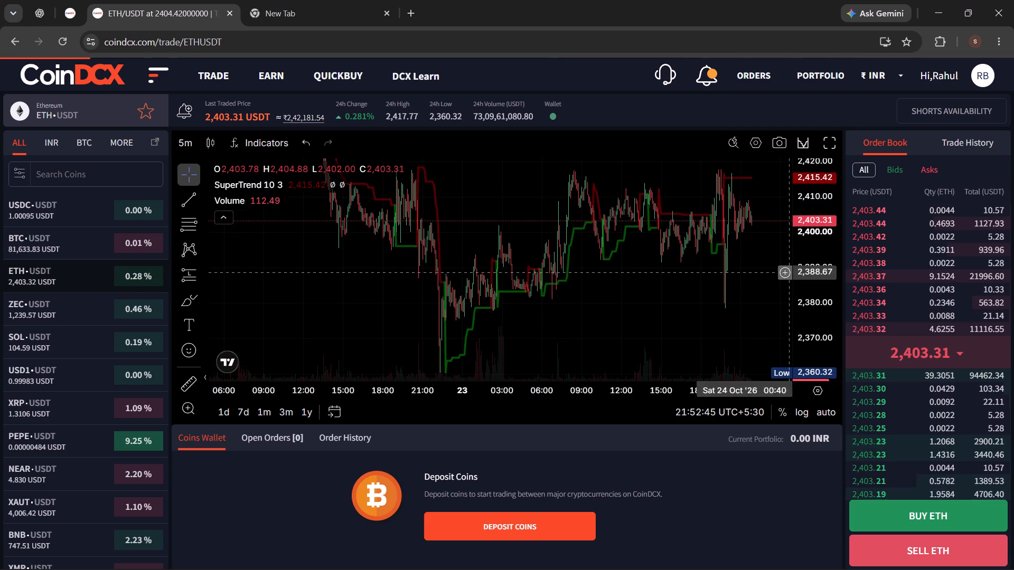
{"action": "scroll", "coordinate": [692, 273], "scroll_direction": "up", "scroll_amount": 4}
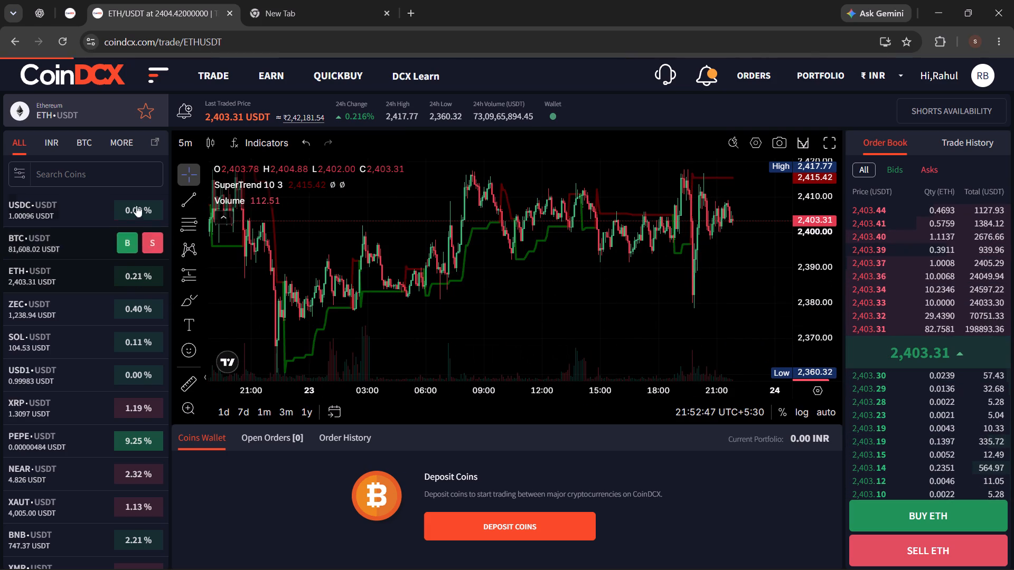
Draw a polyline through ETH/USDT's successive swing lows and highs, from the low near 2,367 to an end point at about 2,411.59.
{"action": "left_click", "coordinate": [190, 303]}
{"action": "scroll", "coordinate": [259, 311], "scroll_direction": "down", "scroll_amount": 5}
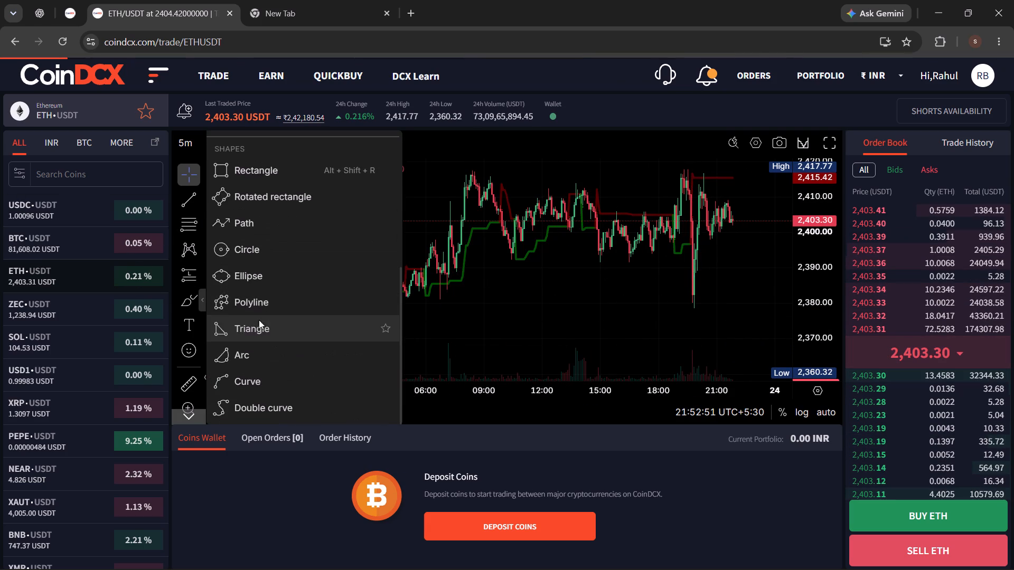
{"action": "left_click", "coordinate": [252, 302]}
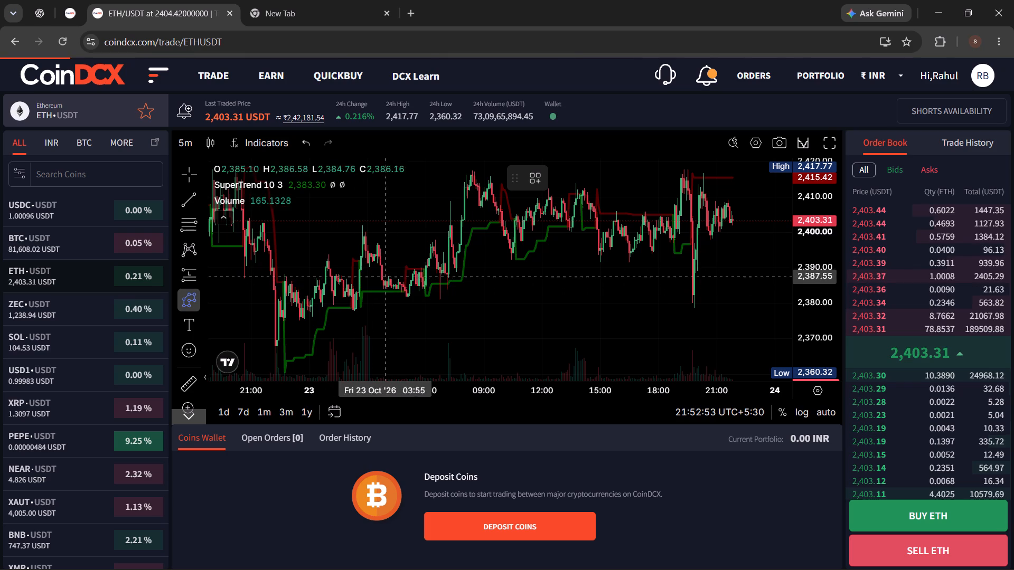
{"action": "left_click", "coordinate": [277, 349]}
{"action": "left_click", "coordinate": [366, 234]}
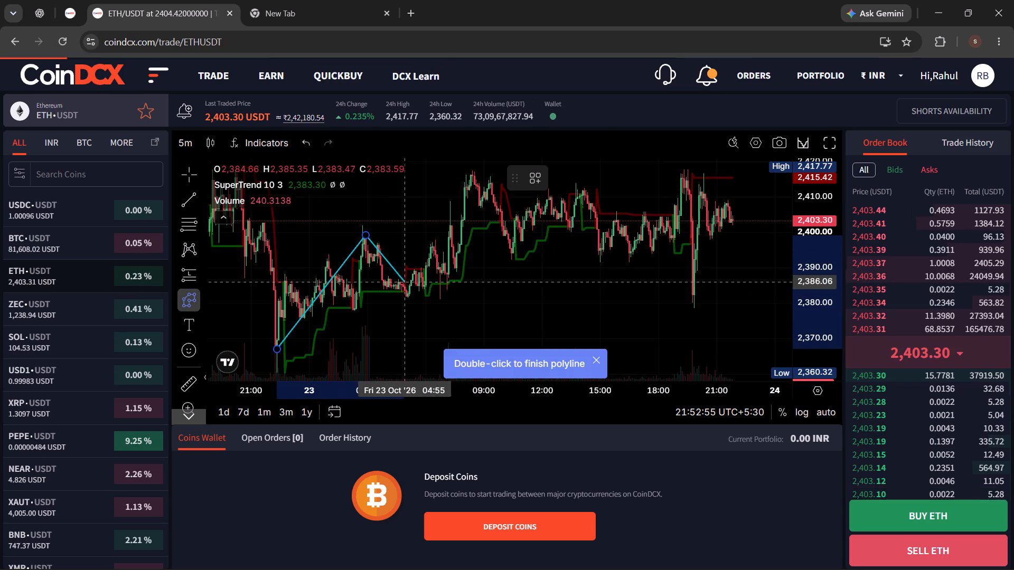
{"action": "left_click", "coordinate": [427, 294]}
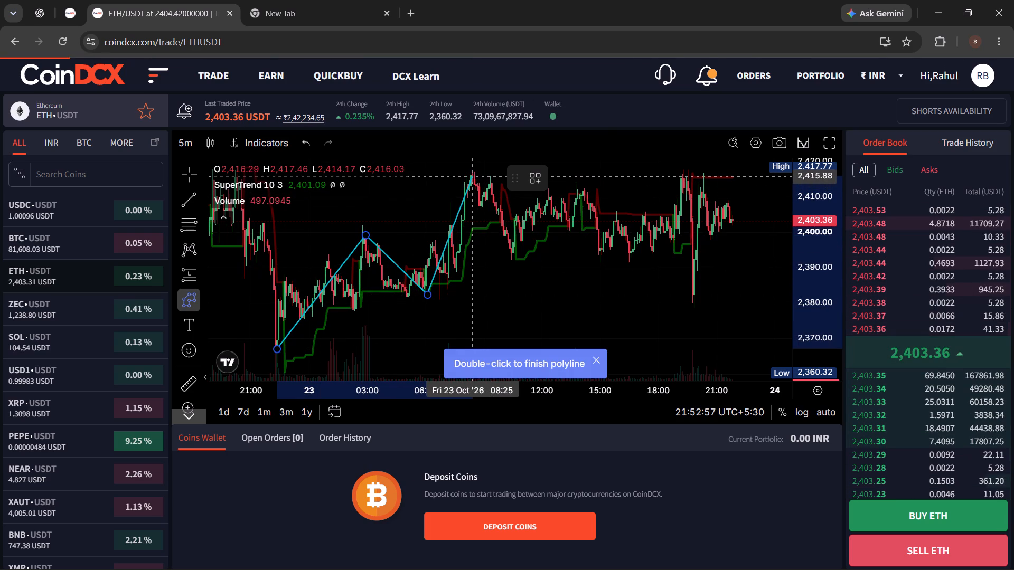
{"action": "left_click", "coordinate": [473, 173]}
{"action": "left_click", "coordinate": [515, 256]}
{"action": "left_click", "coordinate": [587, 187]}
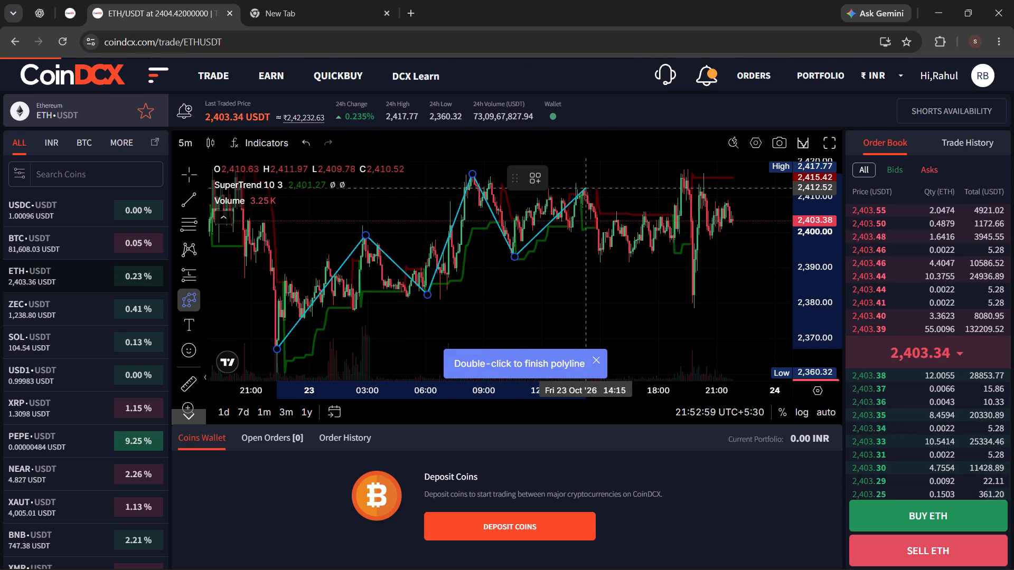
{"action": "left_click", "coordinate": [600, 268]}
{"action": "left_click", "coordinate": [688, 176]}
{"action": "left_click", "coordinate": [696, 297]}
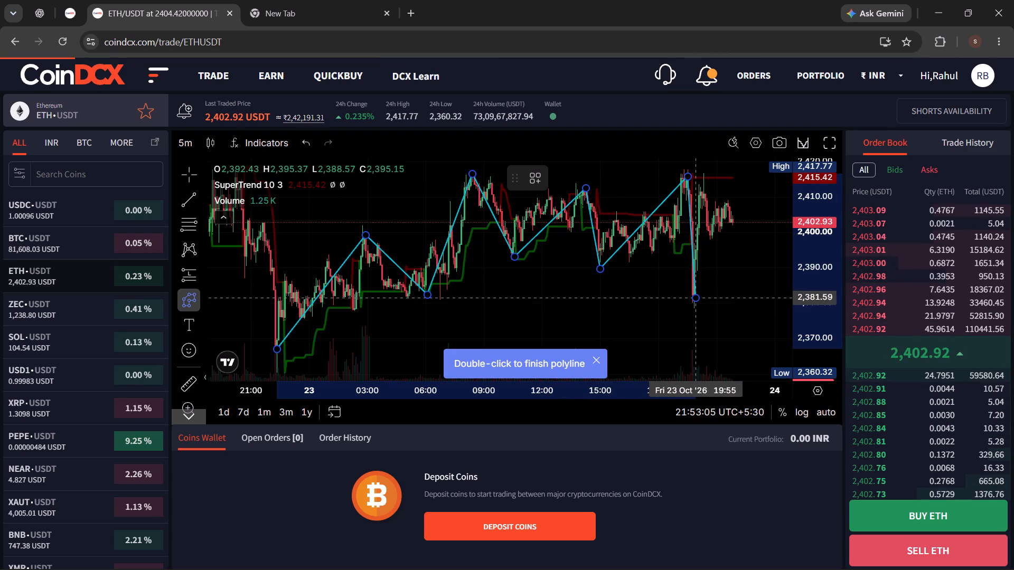
{"action": "left_click", "coordinate": [727, 201]}
{"action": "double_click", "coordinate": [734, 191]}
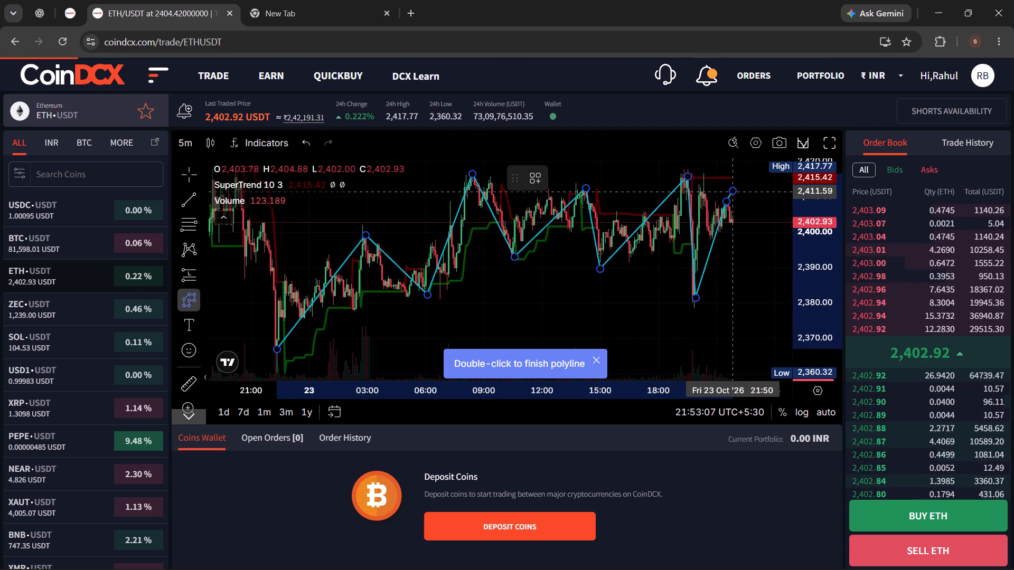
{"action": "left_click", "coordinate": [744, 244]}
Draw a rectangle zone at about 2,391–2,394, from 23 October 08:10 to 21:45, along ETH/USDT's intermediate swing lows.
{"action": "left_click_drag", "start_coordinate": [557, 298], "coordinate": [668, 299]}
{"action": "scroll", "coordinate": [666, 299], "scroll_direction": "down", "scroll_amount": 3}
{"action": "left_click_drag", "start_coordinate": [708, 314], "coordinate": [560, 290]}
{"action": "left_click_drag", "start_coordinate": [820, 210], "coordinate": [821, 245]}
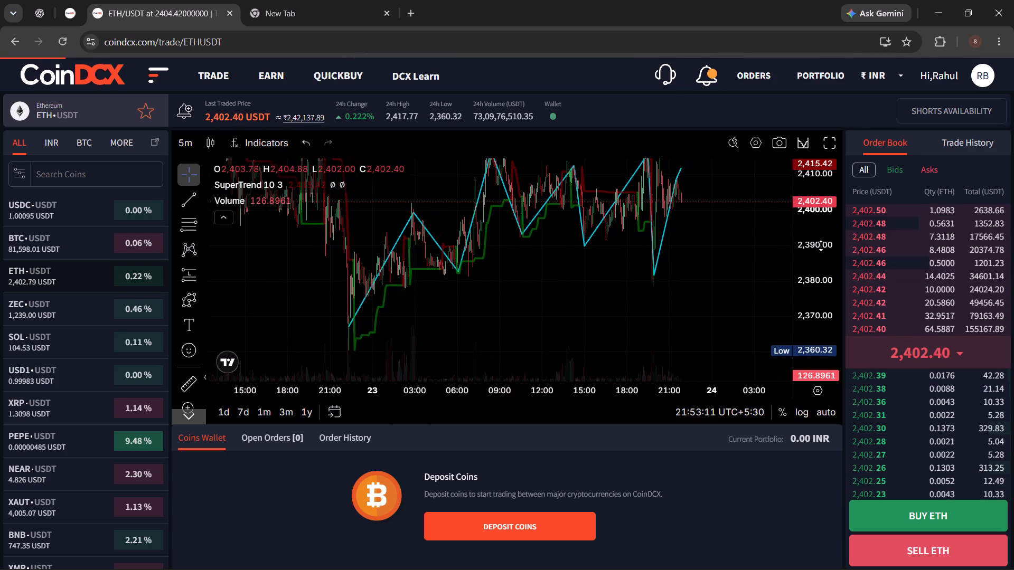
{"action": "left_click_drag", "start_coordinate": [821, 245], "coordinate": [823, 287]}
{"action": "left_click_drag", "start_coordinate": [821, 233], "coordinate": [825, 268]}
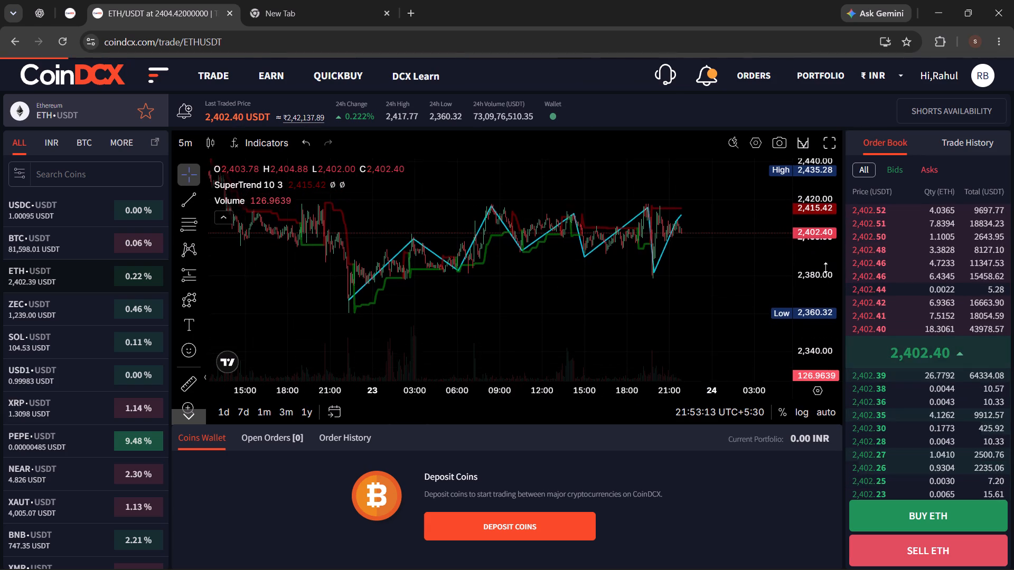
{"action": "left_click_drag", "start_coordinate": [825, 268], "coordinate": [825, 280]}
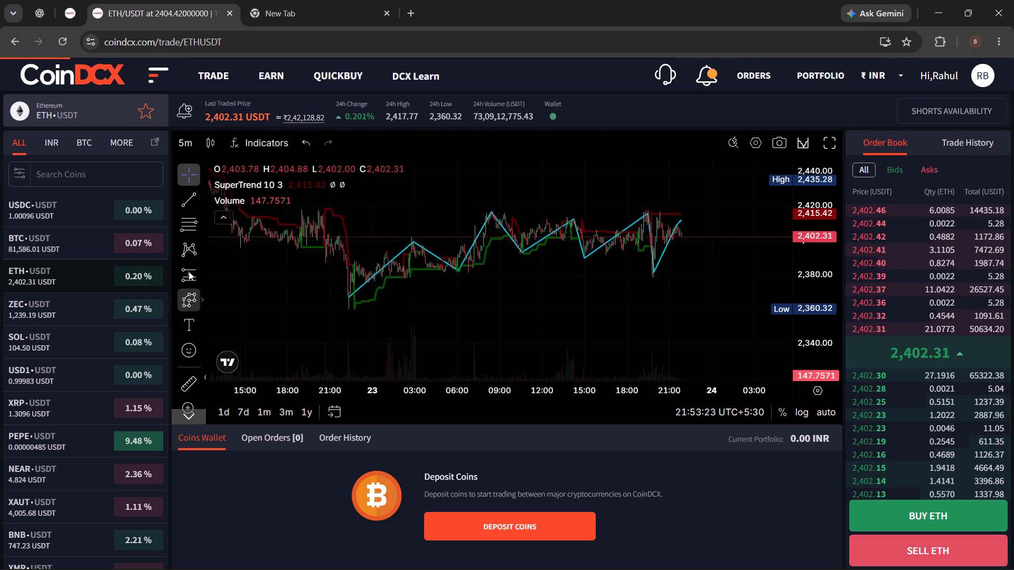
{"action": "left_click", "coordinate": [191, 243]}
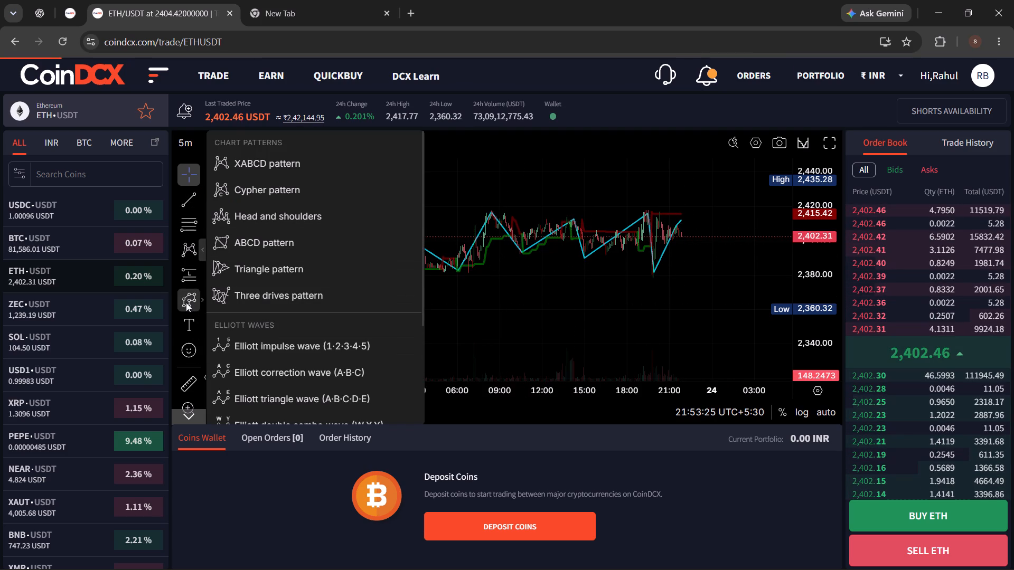
{"action": "left_click", "coordinate": [186, 302]}
{"action": "scroll", "coordinate": [266, 282], "scroll_direction": "up", "scroll_amount": 4}
{"action": "scroll", "coordinate": [269, 300], "scroll_direction": "down", "scroll_amount": 3}
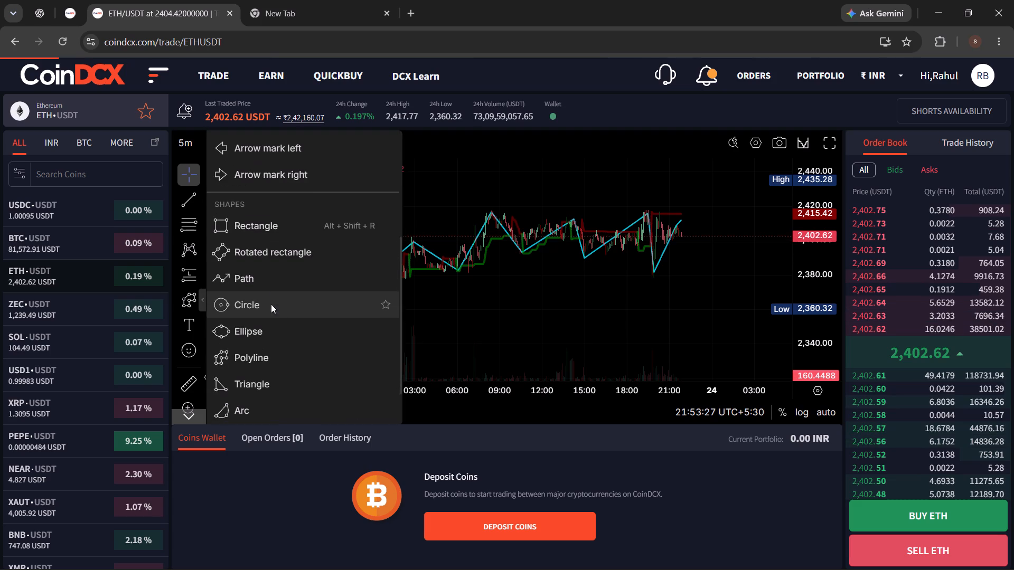
{"action": "left_click", "coordinate": [257, 232]}
{"action": "left_click_drag", "start_coordinate": [488, 250], "coordinate": [536, 258]}
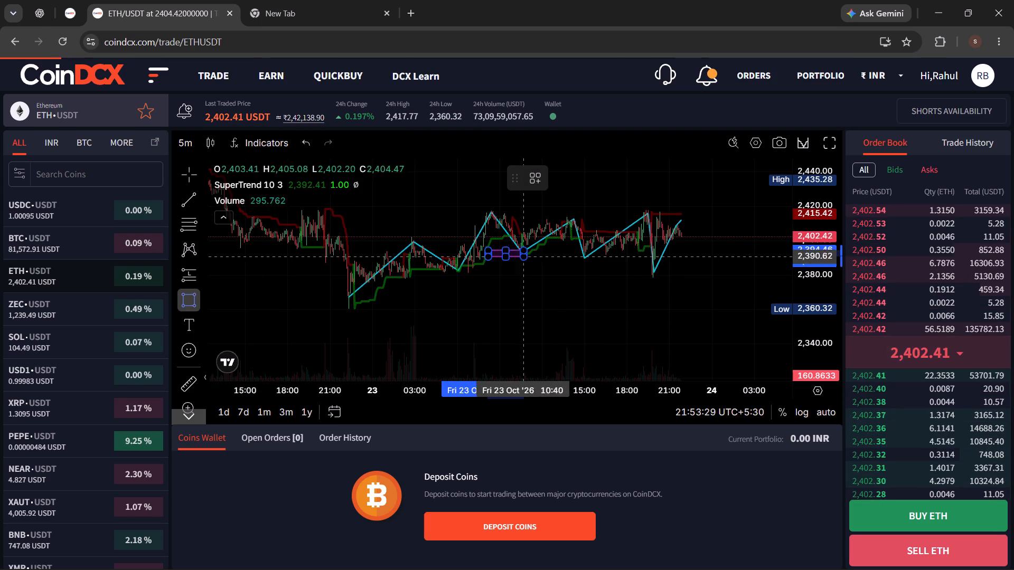
{"action": "left_click_drag", "start_coordinate": [536, 258], "coordinate": [701, 257]}
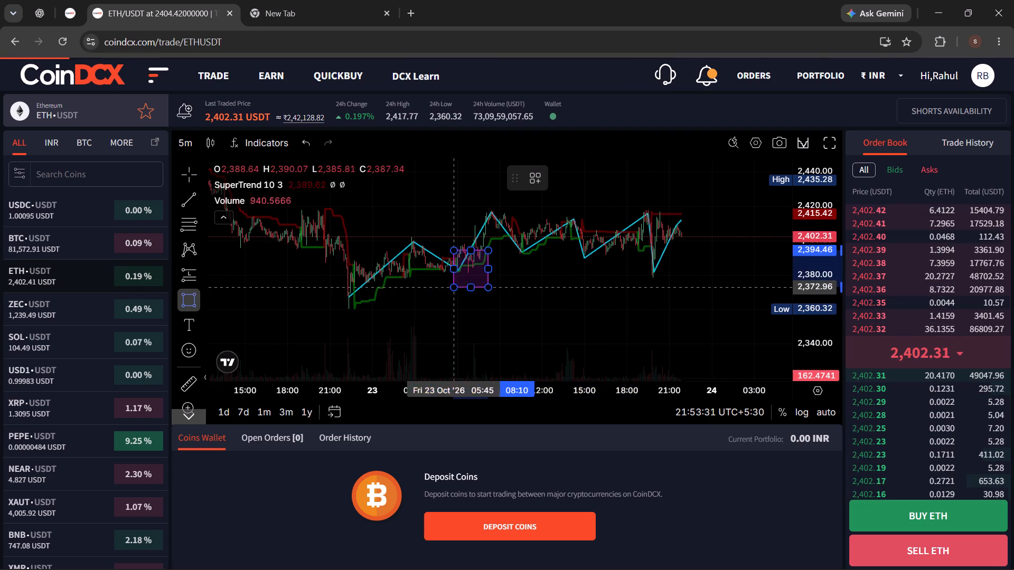
{"action": "double_click", "coordinate": [680, 255]}
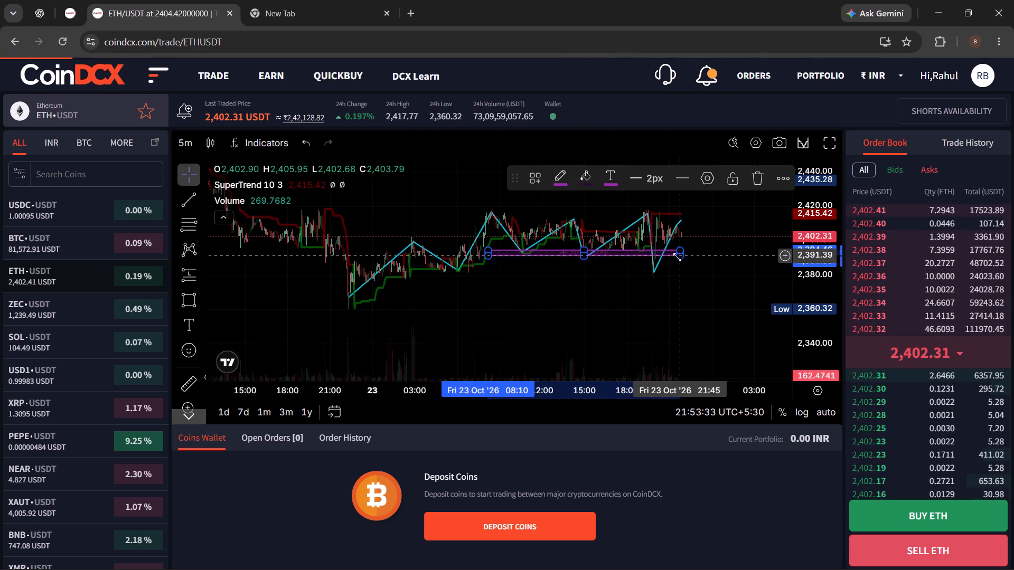
{"action": "left_click", "coordinate": [604, 390]}
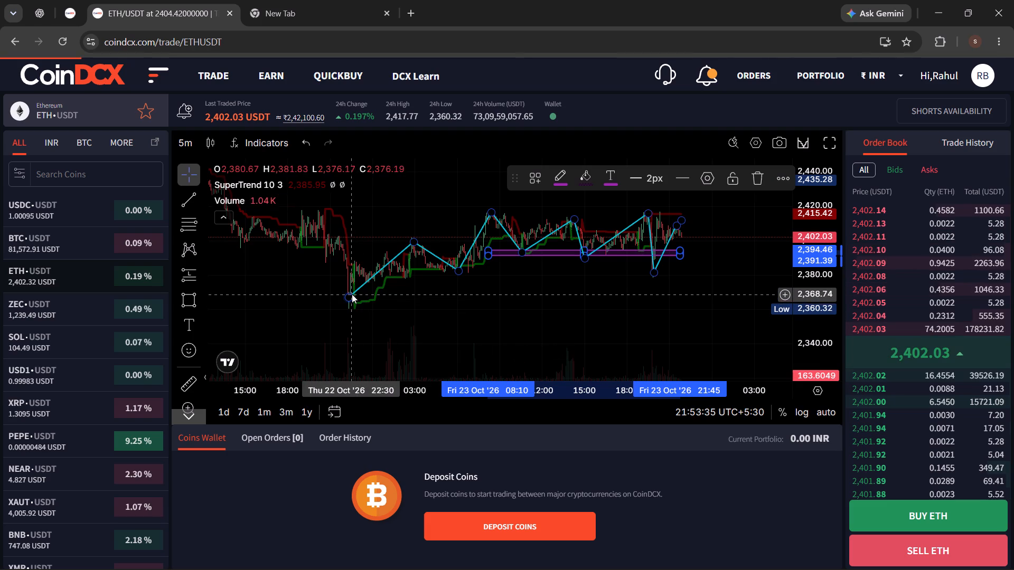
Draw a rectangle support zone around the lowest ETH/USDT swing low near 2,360, from 22 October 22:10 to about 24 October 00:15.
{"action": "left_click", "coordinate": [189, 288]}
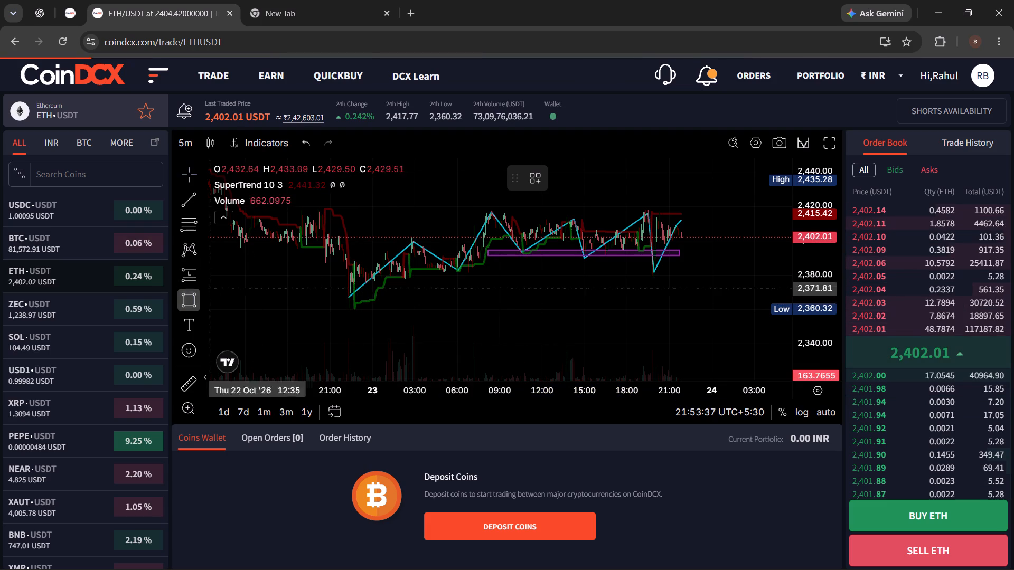
{"action": "left_click_drag", "start_coordinate": [347, 299], "coordinate": [716, 302]}
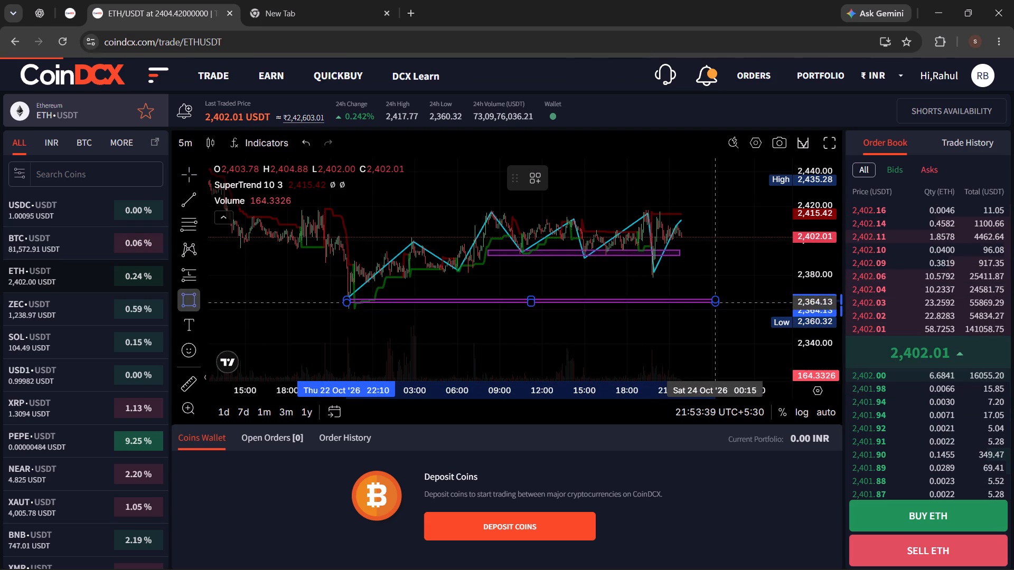
{"action": "left_click_drag", "start_coordinate": [716, 302], "coordinate": [716, 308]}
{"action": "left_click", "coordinate": [716, 308]}
{"action": "left_click", "coordinate": [665, 343]}
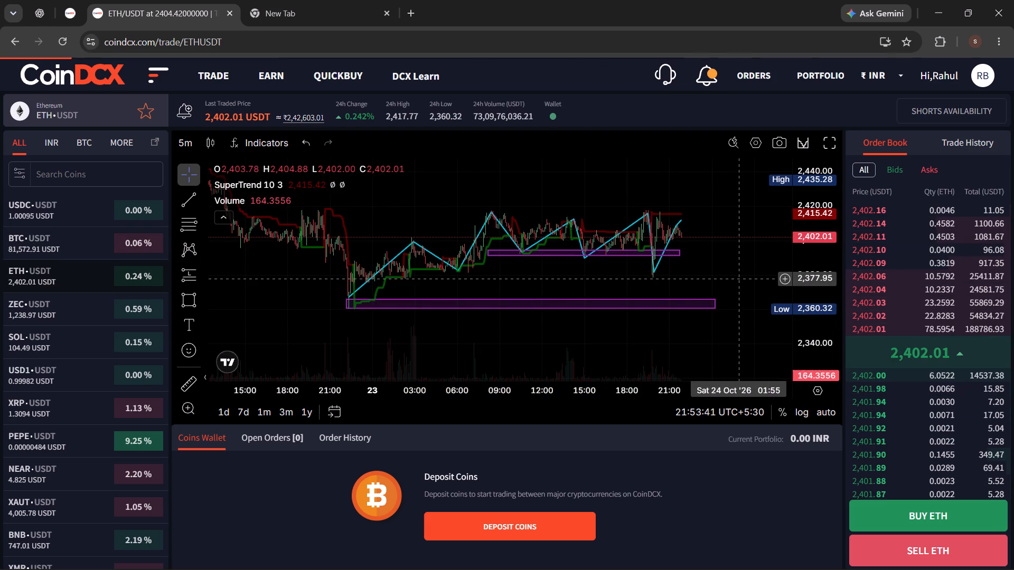
Draw a rectangle resistance zone at about 2,416–2,420 over the swing highs, from 23 October 08:25 to 24 October 01:50.
{"action": "scroll", "coordinate": [703, 266], "scroll_direction": "up", "scroll_amount": 2}
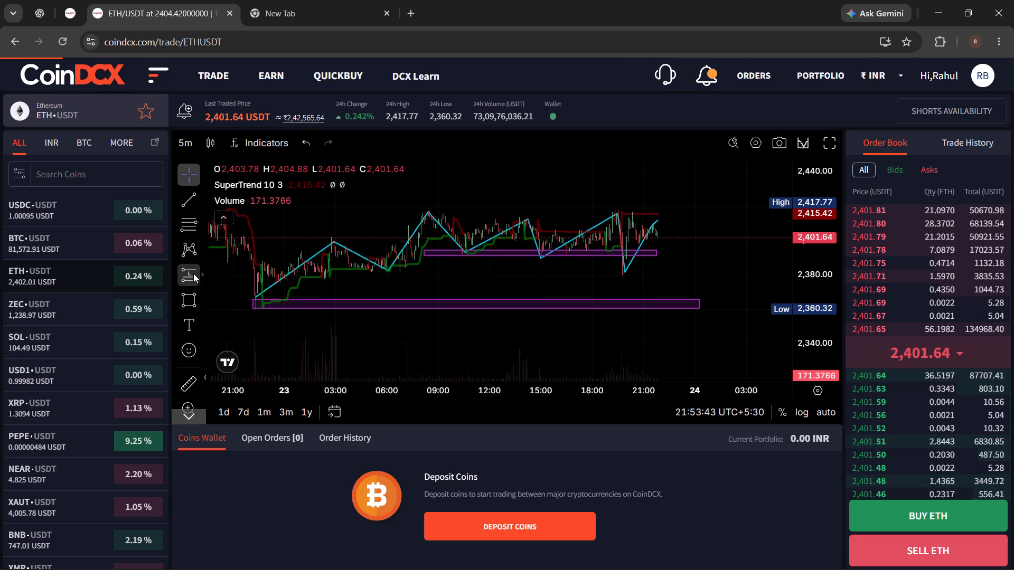
{"action": "left_click", "coordinate": [187, 299]}
{"action": "left_click_drag", "start_coordinate": [428, 212], "coordinate": [710, 215]}
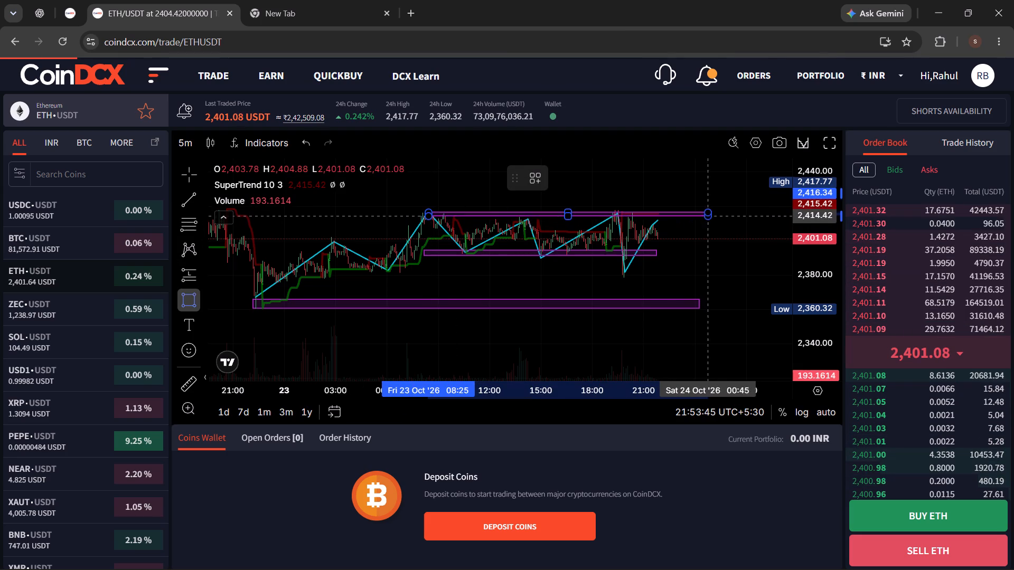
{"action": "left_click_drag", "start_coordinate": [710, 215], "coordinate": [728, 205]}
{"action": "left_click", "coordinate": [728, 205]}
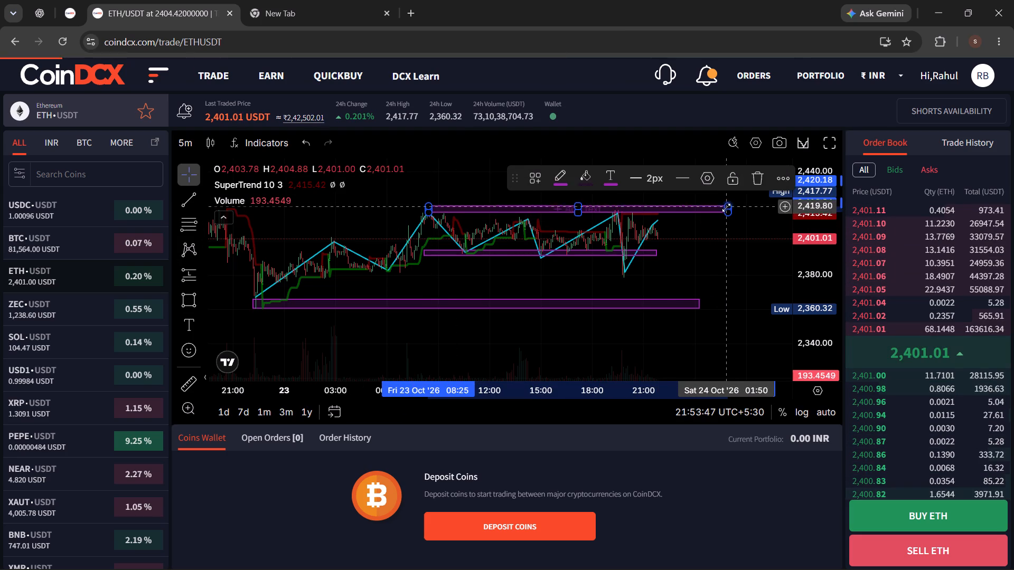
{"action": "left_click", "coordinate": [738, 270]}
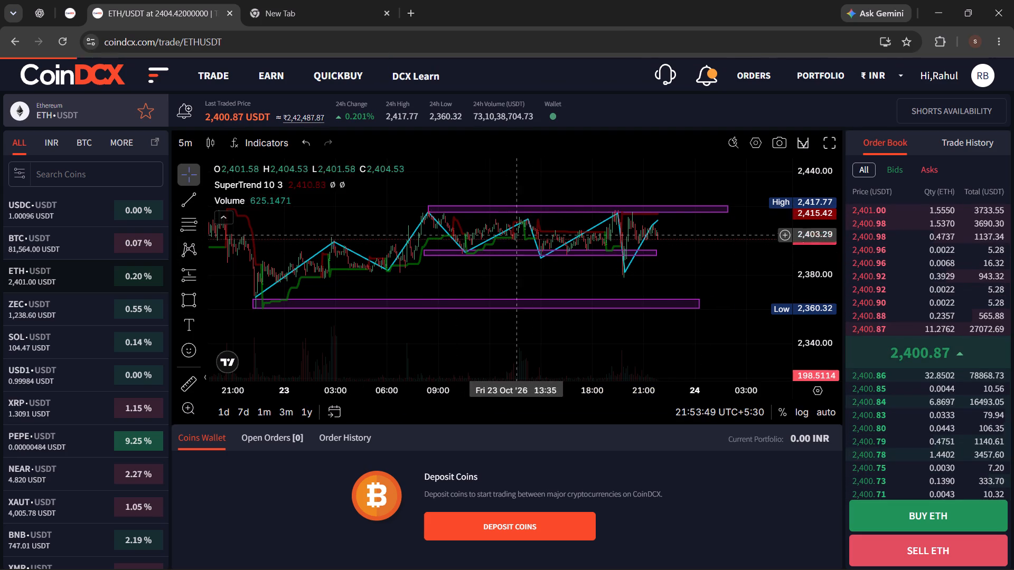
Examine ETH/USDT's recent 5-minute candles between the upper and middle zones, including the sharp drop around 19:35 and the rebound.
{"action": "left_click_drag", "start_coordinate": [808, 267], "coordinate": [824, 202]}
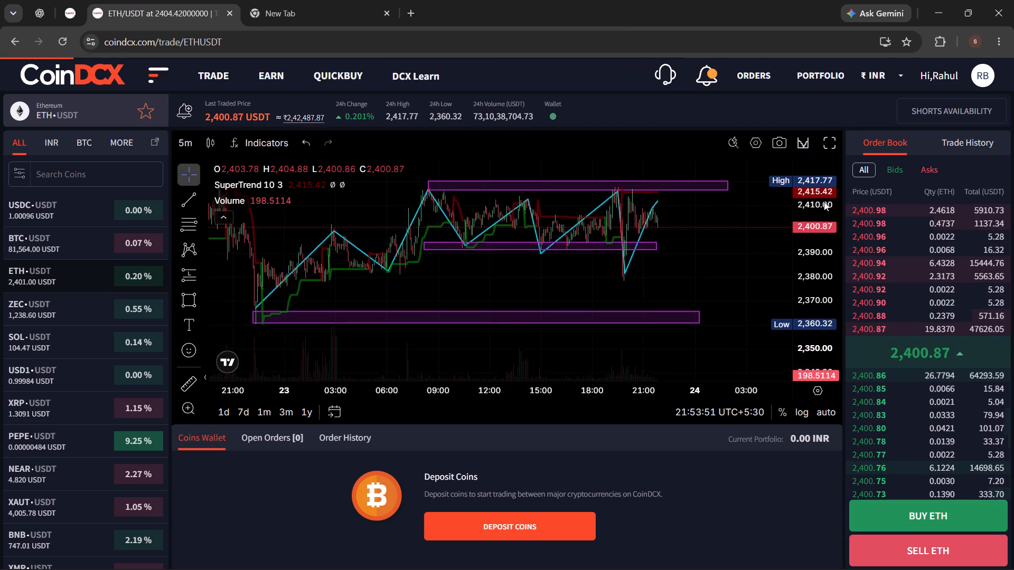
{"action": "left_click_drag", "start_coordinate": [824, 202], "coordinate": [824, 202]}
{"action": "left_click_drag", "start_coordinate": [666, 268], "coordinate": [695, 290]}
{"action": "scroll", "coordinate": [679, 288], "scroll_direction": "up", "scroll_amount": 4}
{"action": "left_click_drag", "start_coordinate": [666, 296], "coordinate": [707, 315]}
{"action": "scroll", "coordinate": [702, 312], "scroll_direction": "up", "scroll_amount": 6}
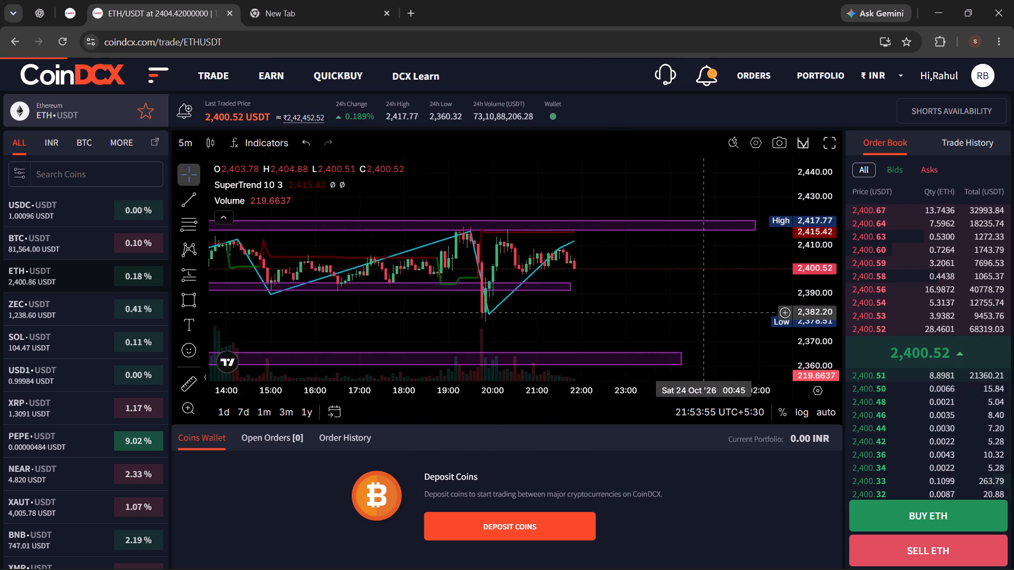
{"action": "left_click_drag", "start_coordinate": [640, 311], "coordinate": [737, 315]}
{"action": "left_click_drag", "start_coordinate": [823, 287], "coordinate": [827, 193]}
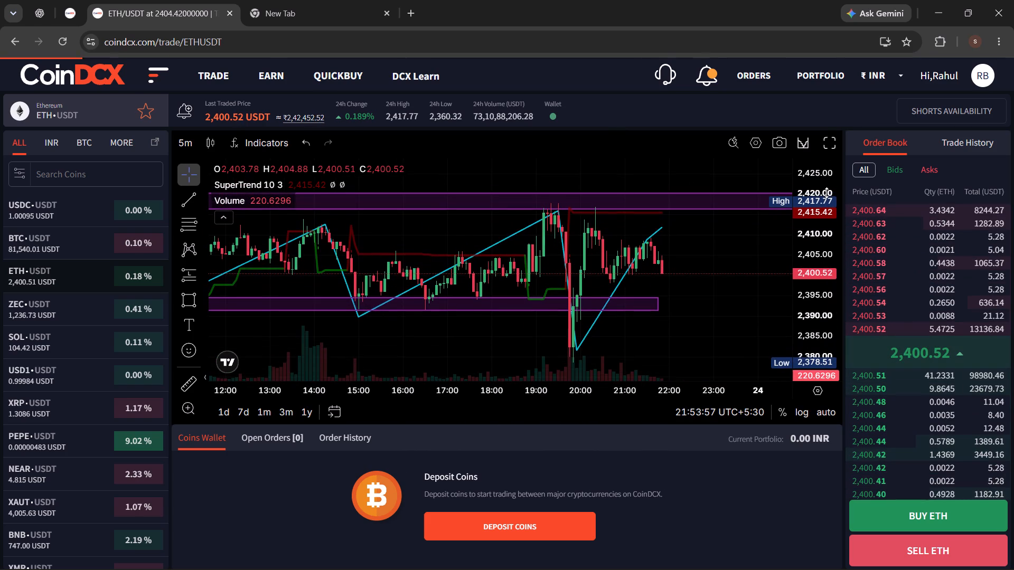
{"action": "left_click_drag", "start_coordinate": [827, 193], "coordinate": [831, 164]}
{"action": "scroll", "coordinate": [694, 273], "scroll_direction": "up", "scroll_amount": 4}
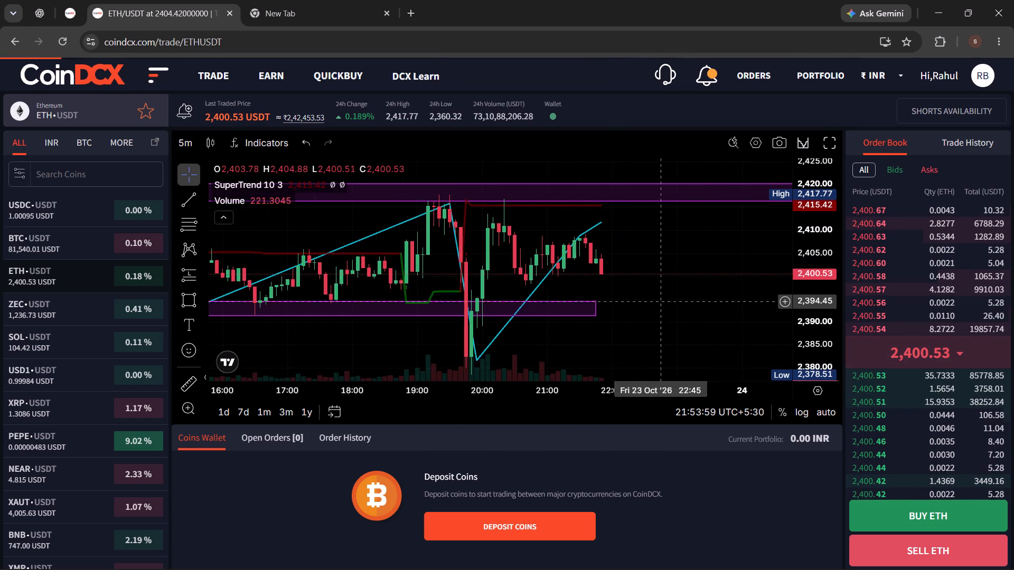
{"action": "left_click_drag", "start_coordinate": [662, 302], "coordinate": [754, 308]}
{"action": "scroll", "coordinate": [755, 308], "scroll_direction": "down", "scroll_amount": 1}
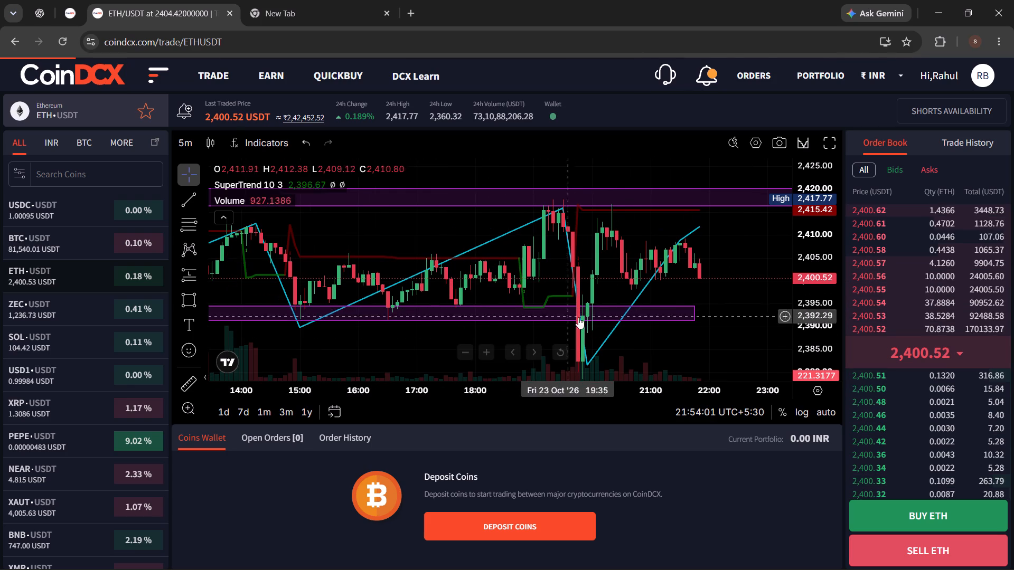
{"action": "scroll", "coordinate": [691, 340], "scroll_direction": "down", "scroll_amount": 2}
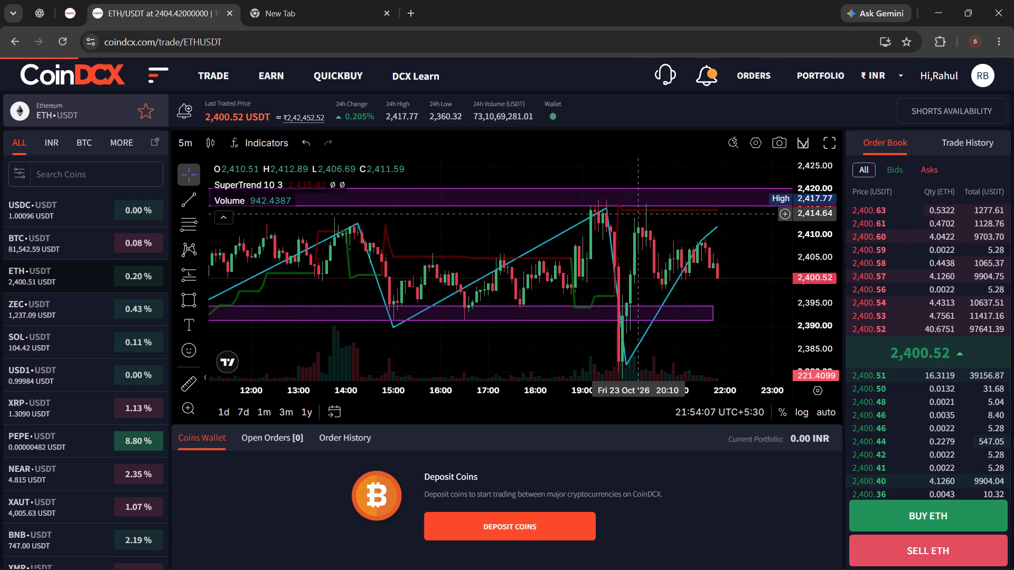
{"action": "left_click_drag", "start_coordinate": [754, 308], "coordinate": [734, 307]}
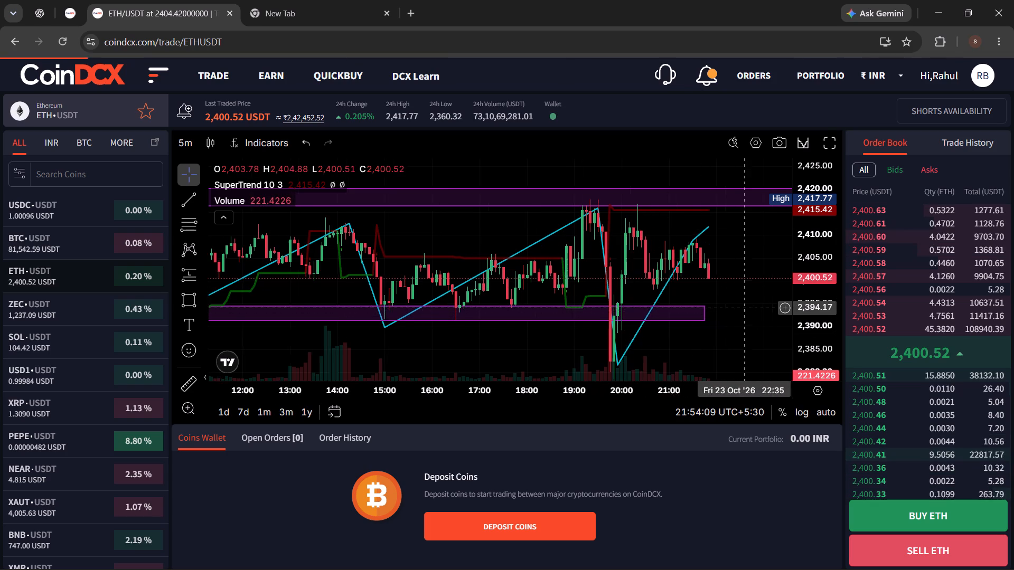
{"action": "left_click_drag", "start_coordinate": [734, 307], "coordinate": [673, 301]}
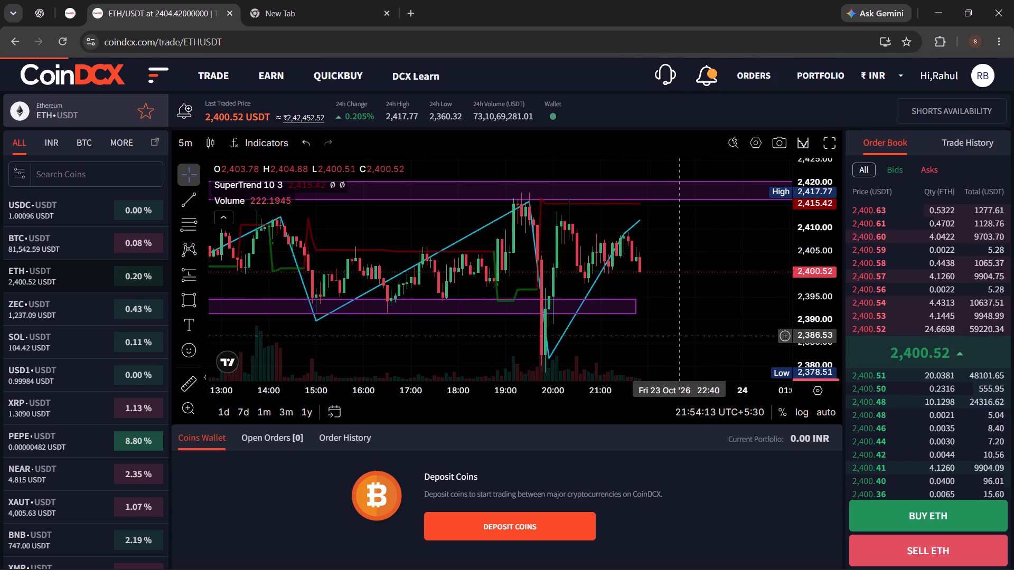
Review the wider ETH/USDT swing structure, from the late 22 October low through the 23 October moves between the marked zones.
{"action": "scroll", "coordinate": [675, 326], "scroll_direction": "down", "scroll_amount": 5}
{"action": "left_click_drag", "start_coordinate": [719, 312], "coordinate": [702, 314]}
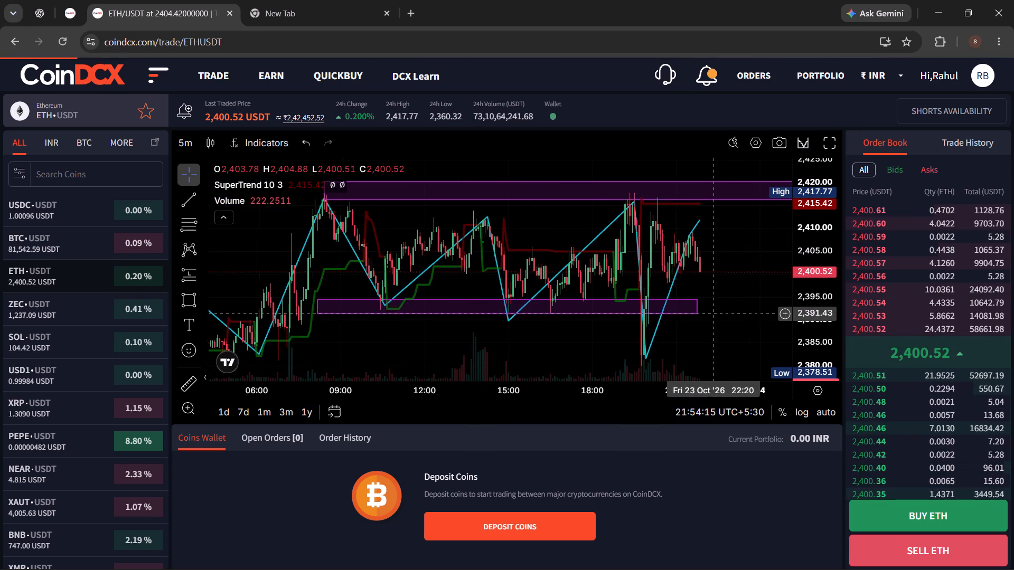
{"action": "left_click_drag", "start_coordinate": [702, 314], "coordinate": [673, 325]}
{"action": "left_click_drag", "start_coordinate": [643, 331], "coordinate": [725, 308]}
{"action": "scroll", "coordinate": [724, 308], "scroll_direction": "down", "scroll_amount": 1}
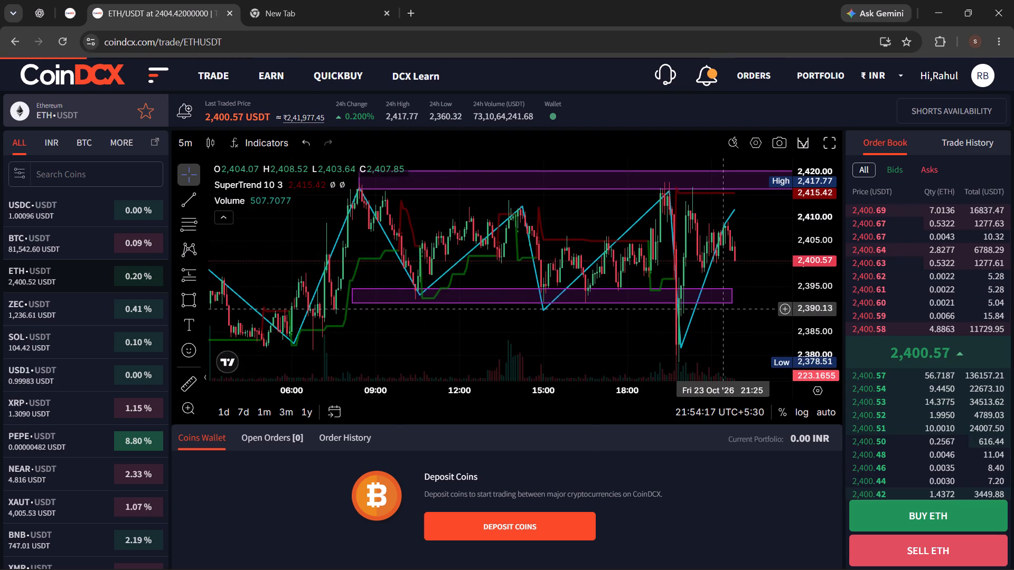
{"action": "scroll", "coordinate": [724, 308], "scroll_direction": "down", "scroll_amount": 3}
{"action": "left_click_drag", "start_coordinate": [608, 325], "coordinate": [646, 267]}
{"action": "left_click_drag", "start_coordinate": [496, 297], "coordinate": [656, 327]}
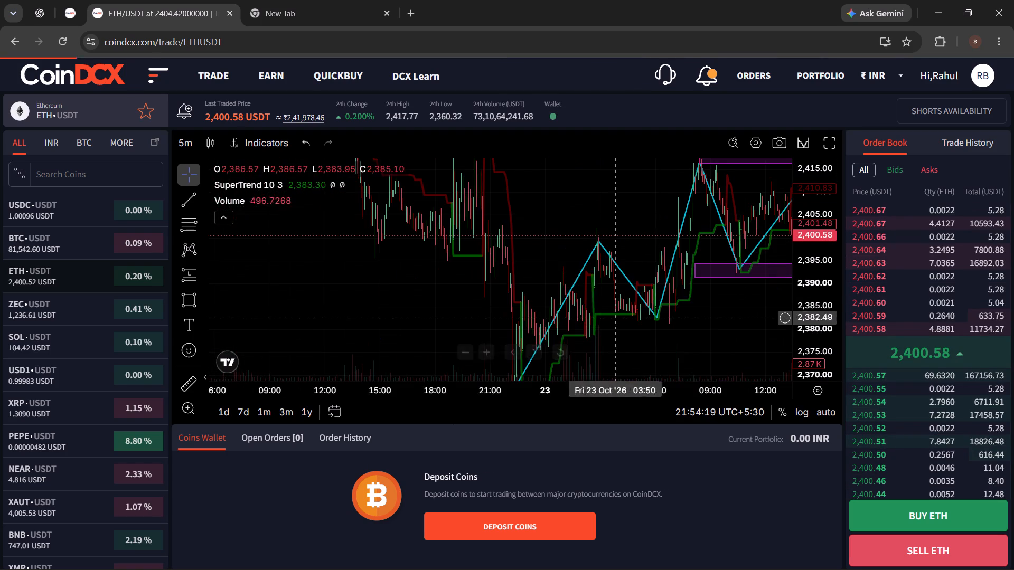
{"action": "scroll", "coordinate": [438, 297], "scroll_direction": "up", "scroll_amount": 5}
{"action": "left_click_drag", "start_coordinate": [680, 313], "coordinate": [348, 318]}
{"action": "left_click_drag", "start_coordinate": [472, 303], "coordinate": [495, 338]}
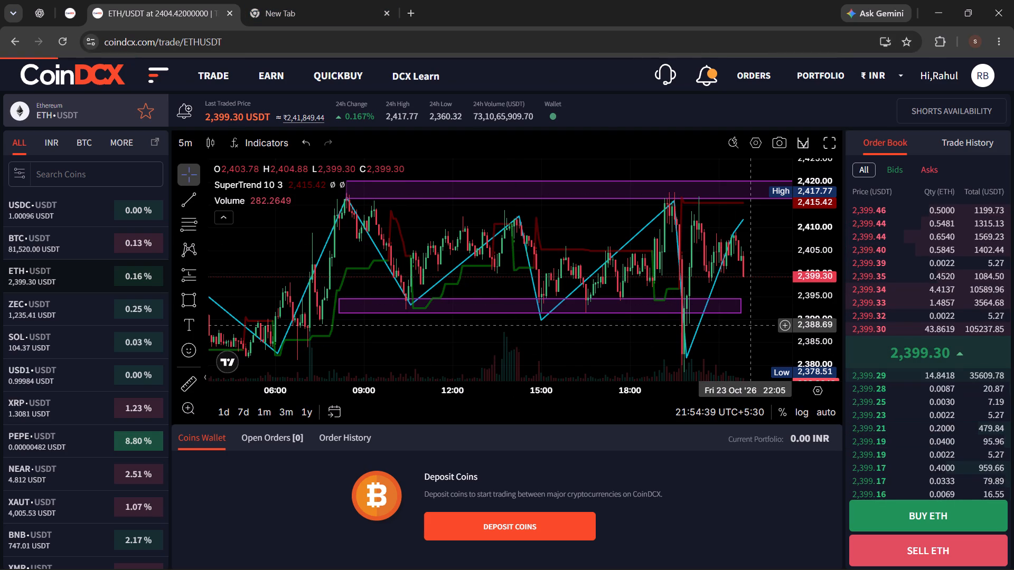
Move the polyline's end point back onto the preceding swing high at about 2,408, near 21:30 on 23 October.
{"action": "scroll", "coordinate": [751, 325], "scroll_direction": "up", "scroll_amount": 3}
{"action": "left_click_drag", "start_coordinate": [756, 328], "coordinate": [658, 344]}
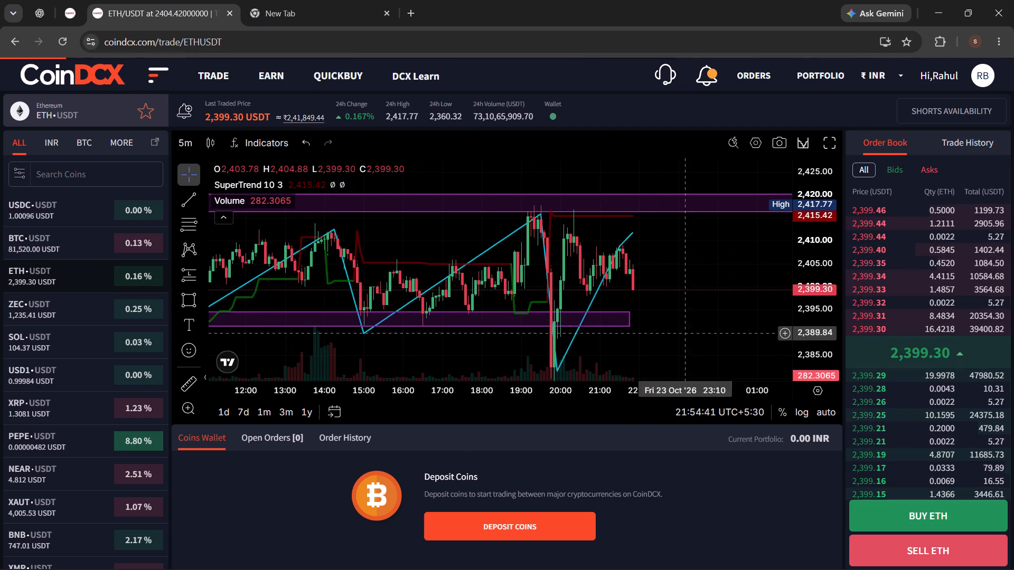
{"action": "left_click_drag", "start_coordinate": [815, 279], "coordinate": [819, 241]}
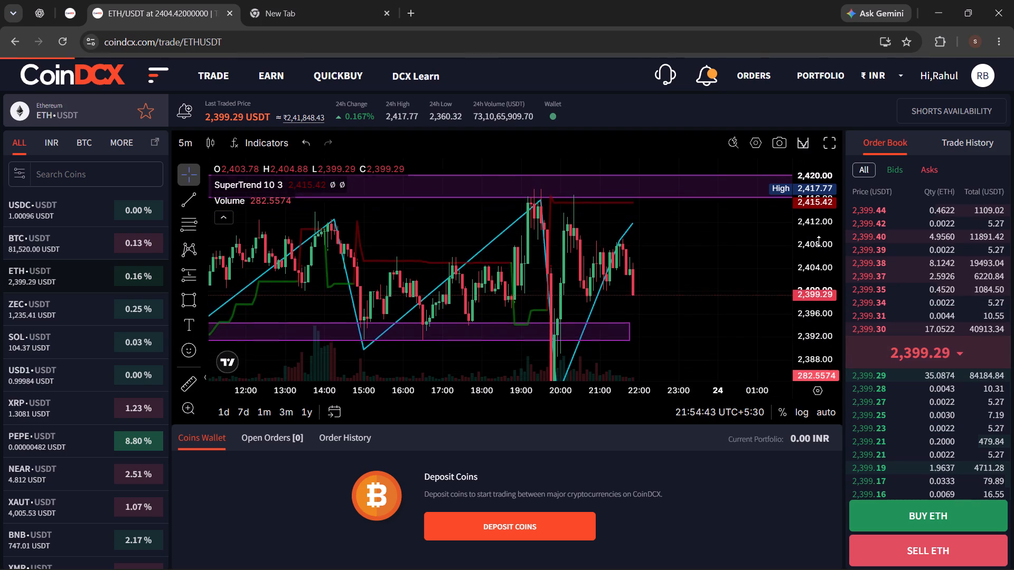
{"action": "left_click_drag", "start_coordinate": [819, 241], "coordinate": [818, 234]}
{"action": "scroll", "coordinate": [693, 299], "scroll_direction": "up", "scroll_amount": 5}
{"action": "left_click_drag", "start_coordinate": [620, 336], "coordinate": [730, 321]}
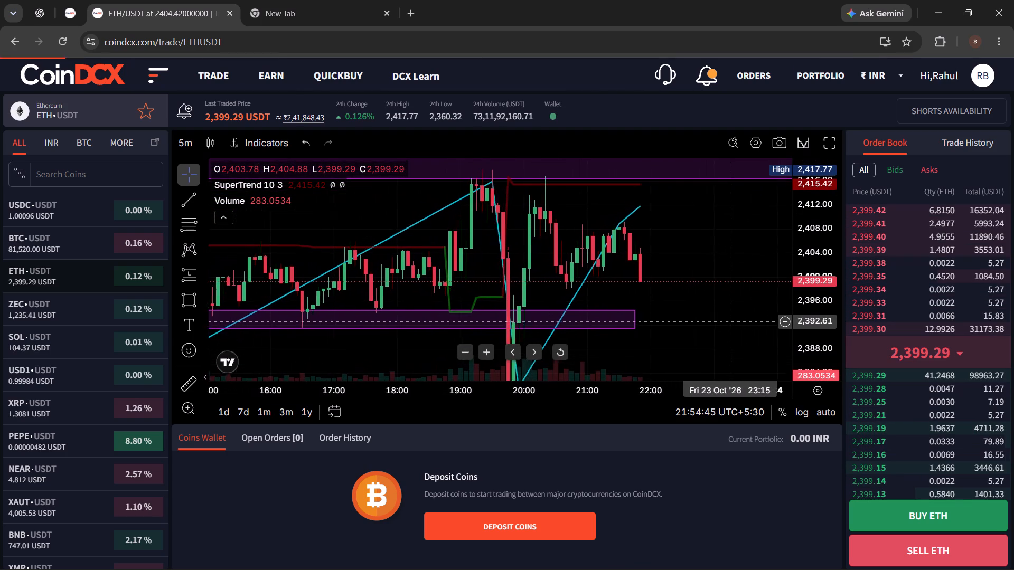
{"action": "left_click_drag", "start_coordinate": [730, 321], "coordinate": [733, 321]}
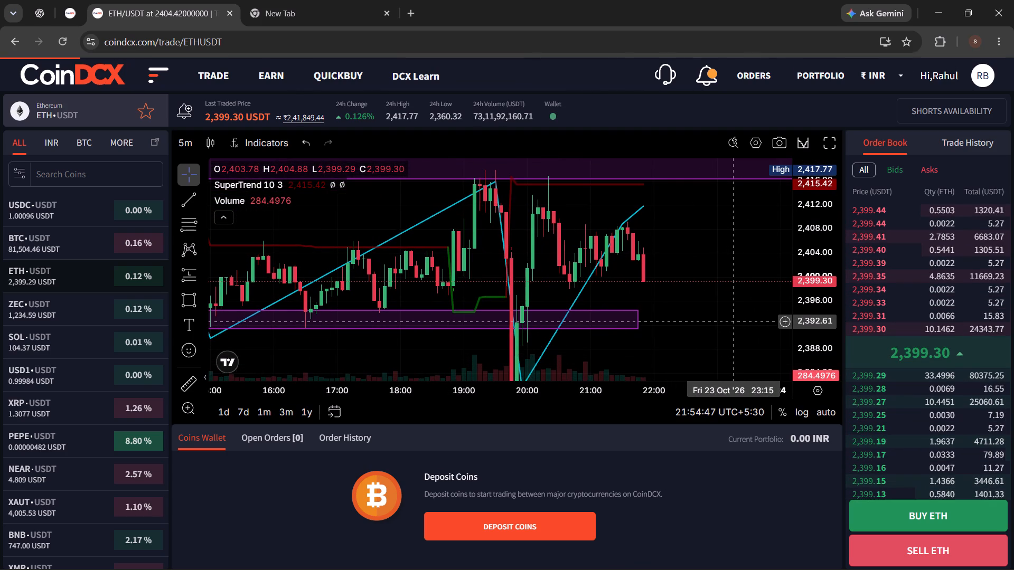
{"action": "scroll", "coordinate": [719, 301], "scroll_direction": "down", "scroll_amount": 4}
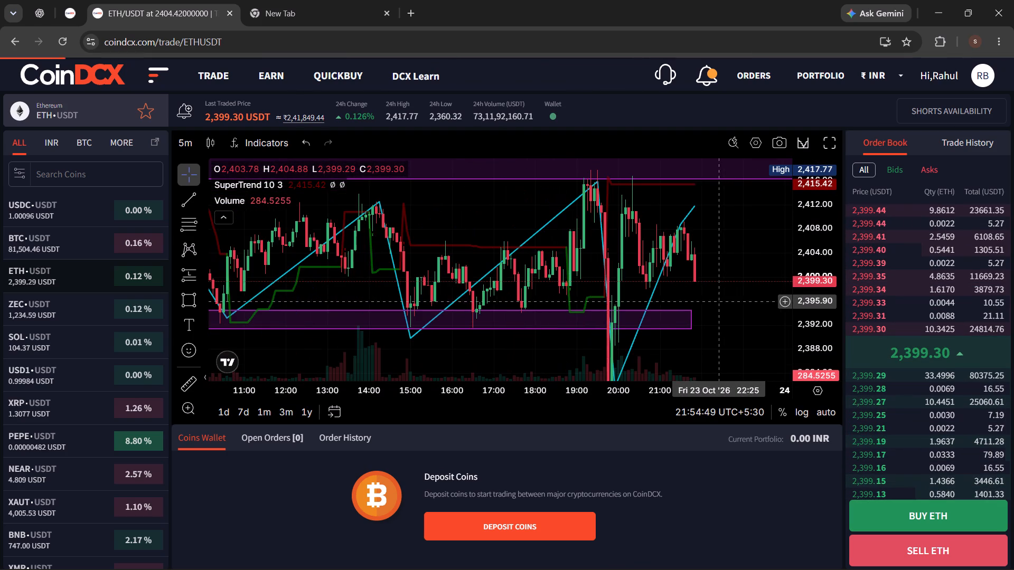
{"action": "left_click", "coordinate": [697, 216]}
{"action": "left_click", "coordinate": [692, 210]}
{"action": "left_click_drag", "start_coordinate": [694, 205], "coordinate": [686, 220]}
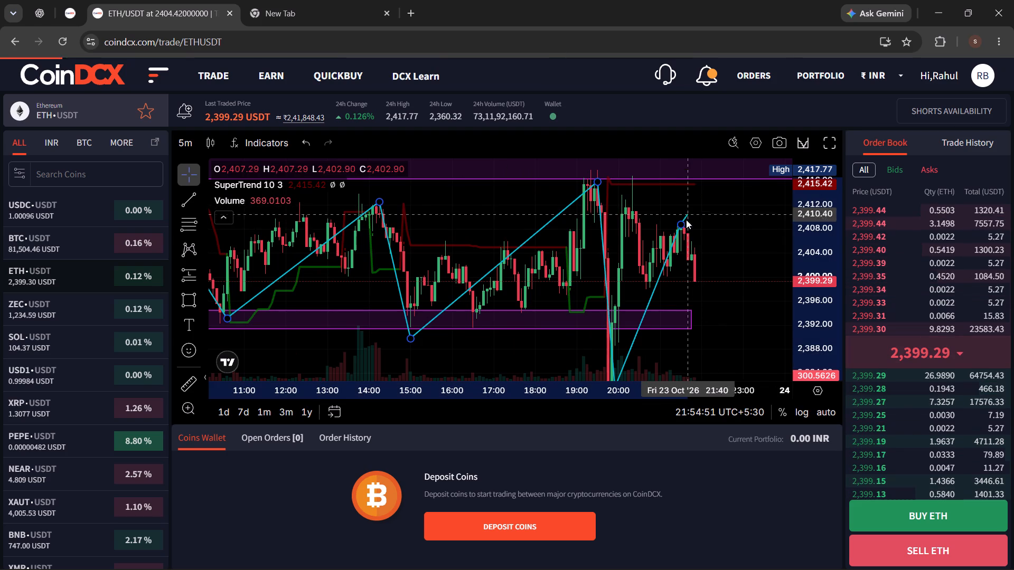
{"action": "left_click_drag", "start_coordinate": [686, 220], "coordinate": [681, 226]}
{"action": "left_click", "coordinate": [681, 226]}
{"action": "left_click", "coordinate": [713, 237]}
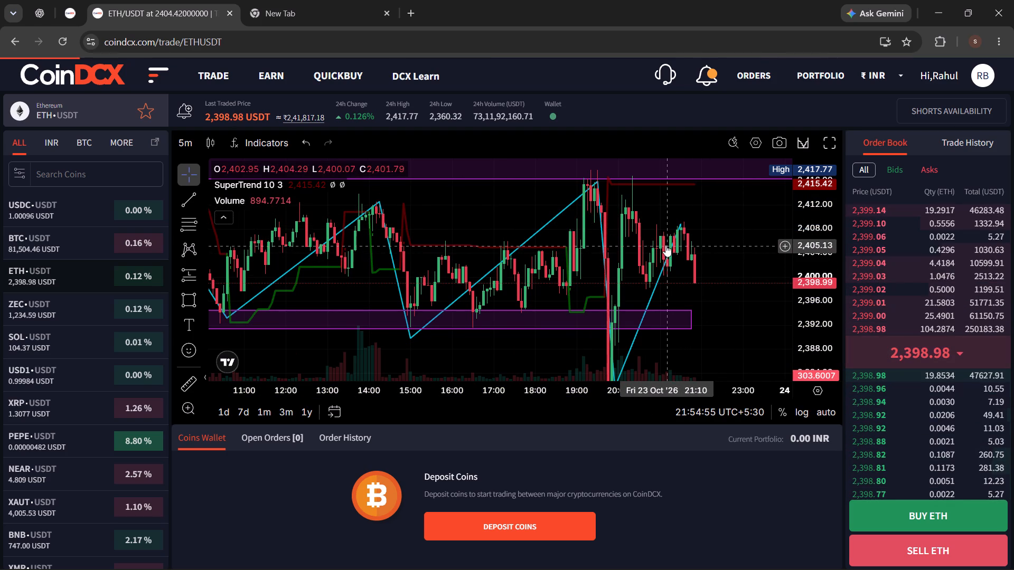
Switch to the blank browser tab, search Google for yt and open the YouTube site.
{"action": "left_click", "coordinate": [255, 5]}
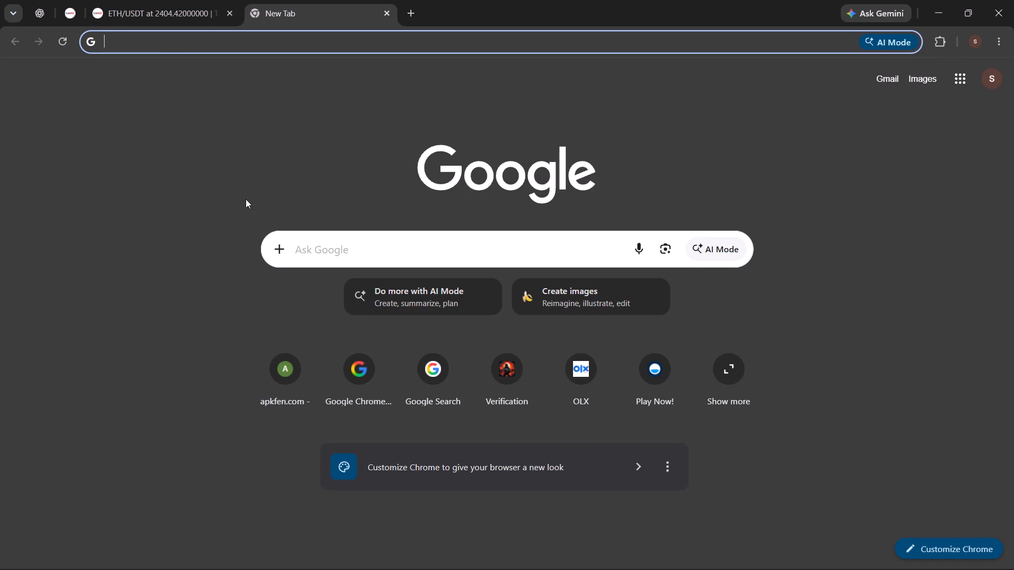
{"action": "left_click", "coordinate": [361, 239]}
{"action": "left_click", "coordinate": [325, 283]}
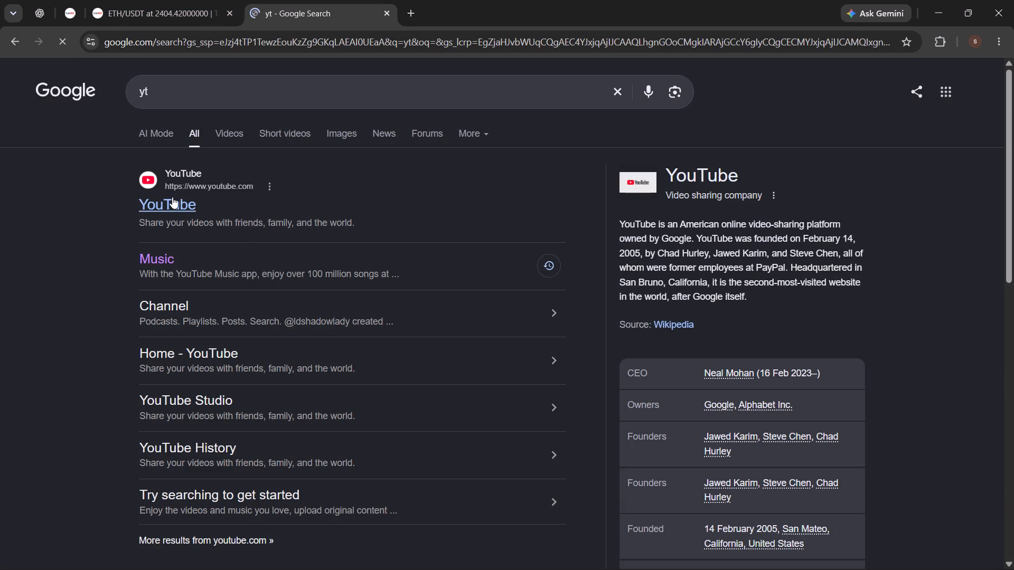
{"action": "left_click", "coordinate": [170, 196]}
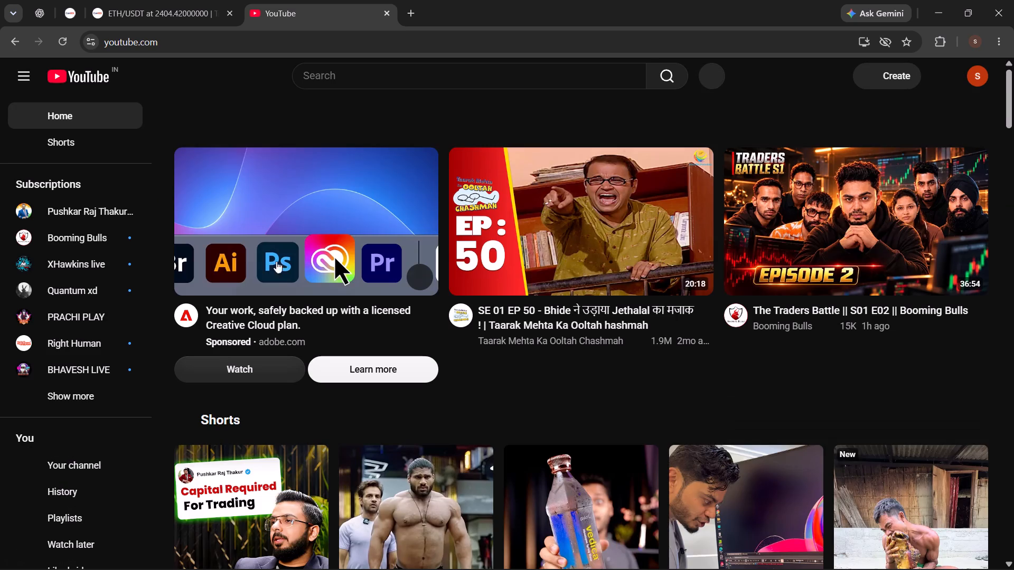
Open the subscribed Booming Bulls channel on YouTube and bring up its list of courses.
{"action": "scroll", "coordinate": [290, 268], "scroll_direction": "down", "scroll_amount": 2}
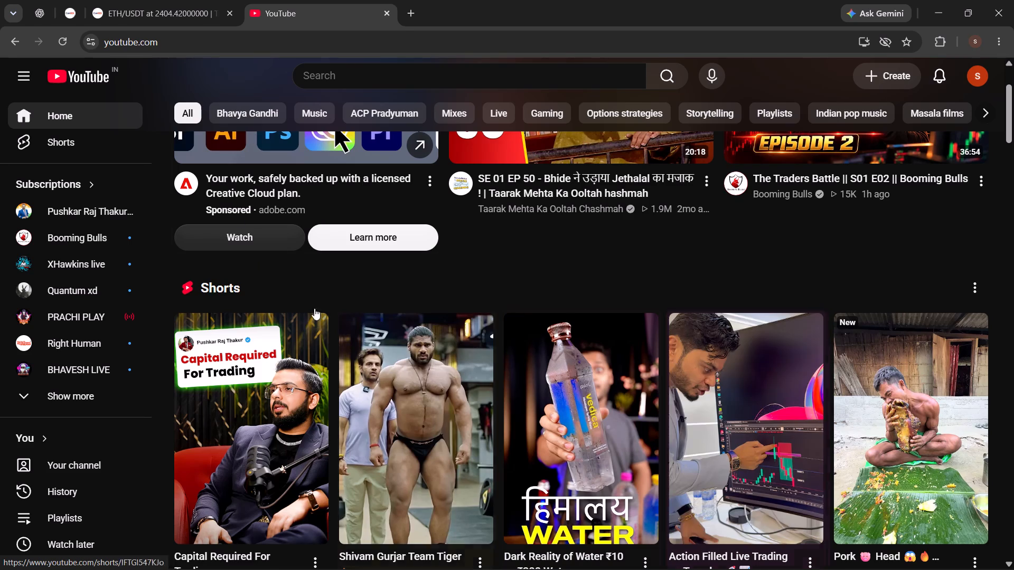
{"action": "left_click", "coordinate": [69, 229]}
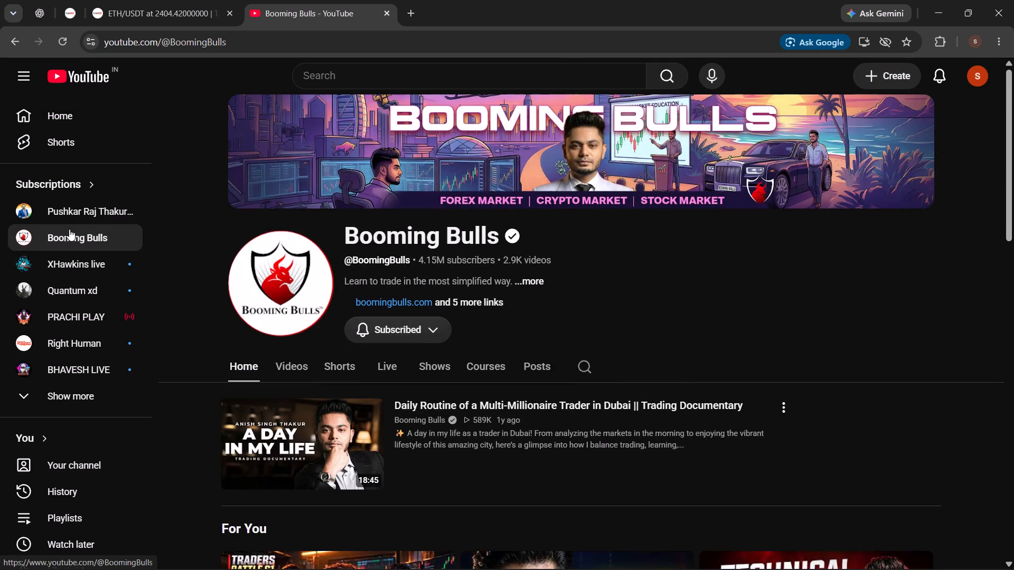
{"action": "scroll", "coordinate": [482, 386], "scroll_direction": "down", "scroll_amount": 3}
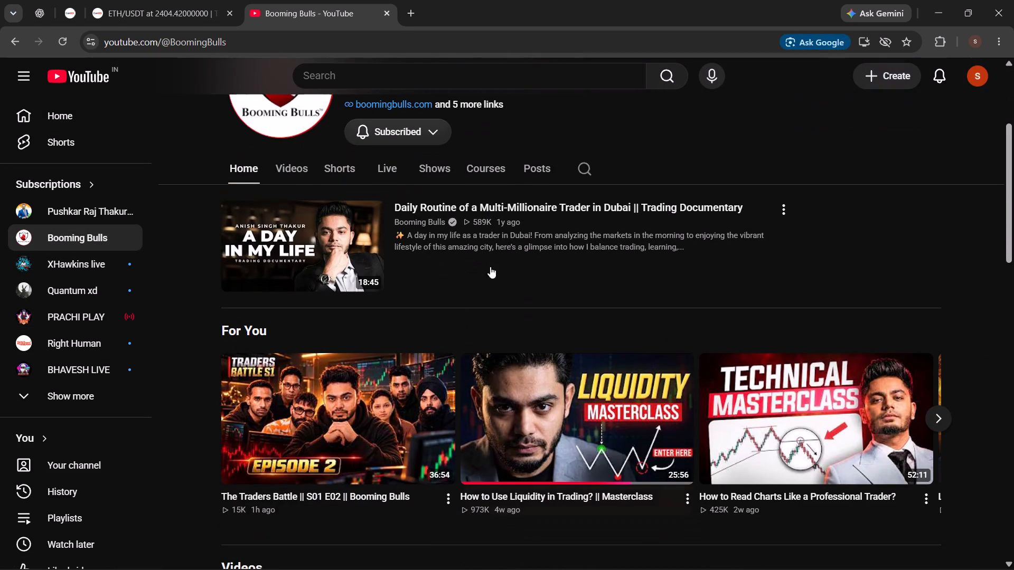
{"action": "left_click", "coordinate": [475, 151]}
{"action": "left_click", "coordinate": [477, 157]}
{"action": "scroll", "coordinate": [609, 364], "scroll_direction": "down", "scroll_amount": 3}
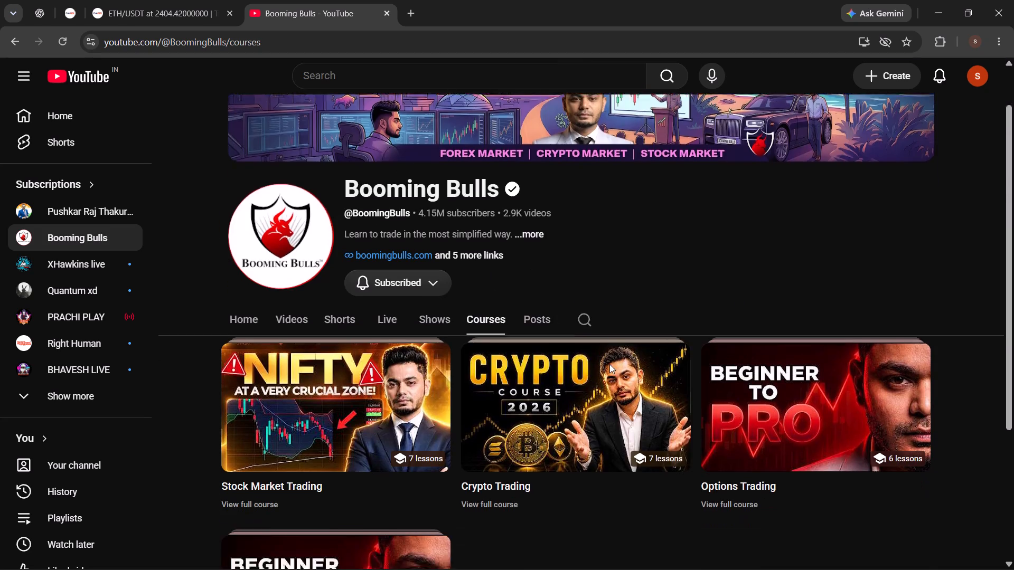
Open the Crypto Trading course and skip ahead in the "How to Use Liquidity in Trading?" masterclass to watch its chart examples.
{"action": "left_click", "coordinate": [542, 313]}
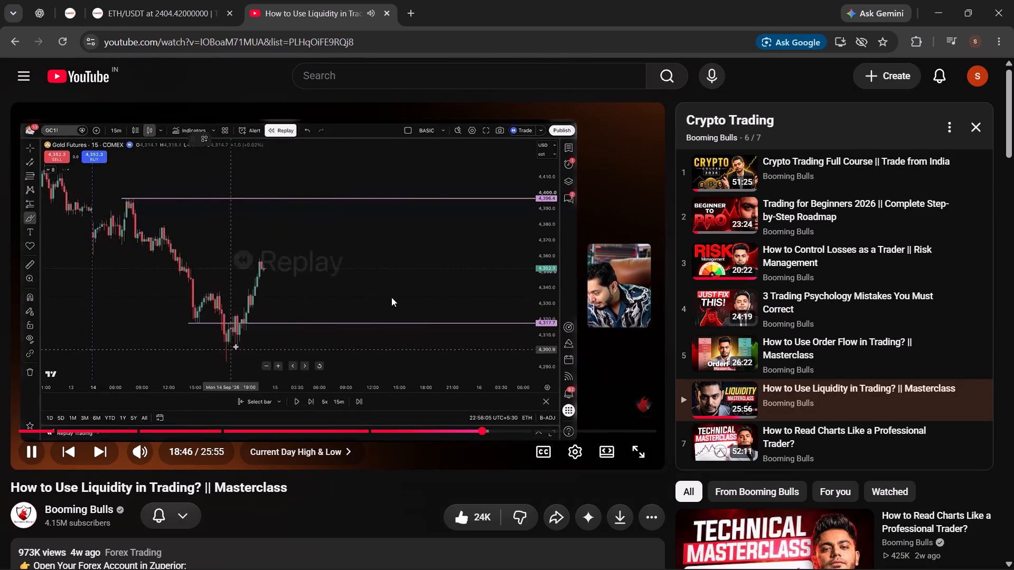
{"action": "left_click", "coordinate": [569, 428]}
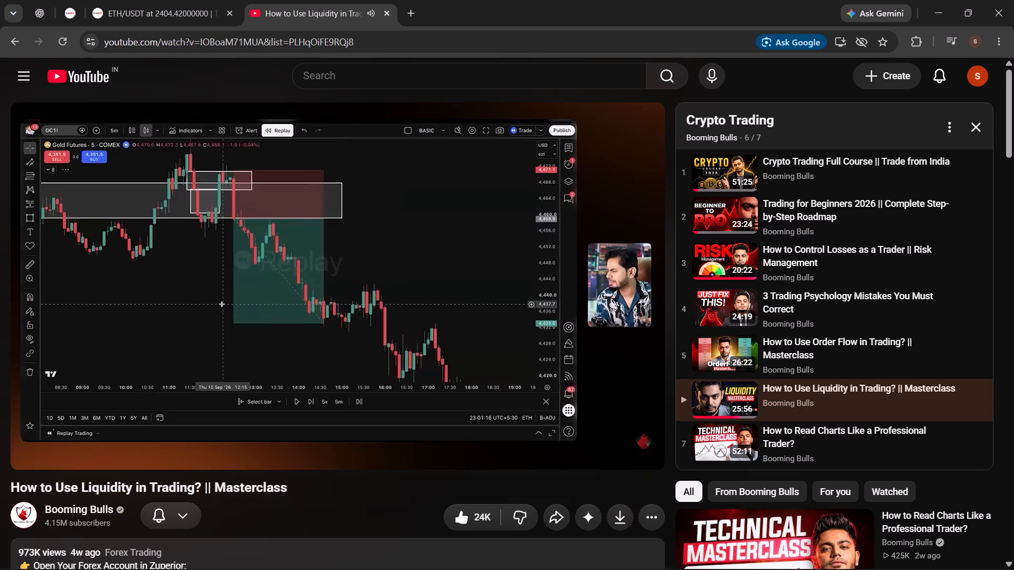
Play lesson 2, "Trading for Beginners 2026", skipping to about 9:51 and again to near its end.
{"action": "left_click", "coordinate": [724, 218]}
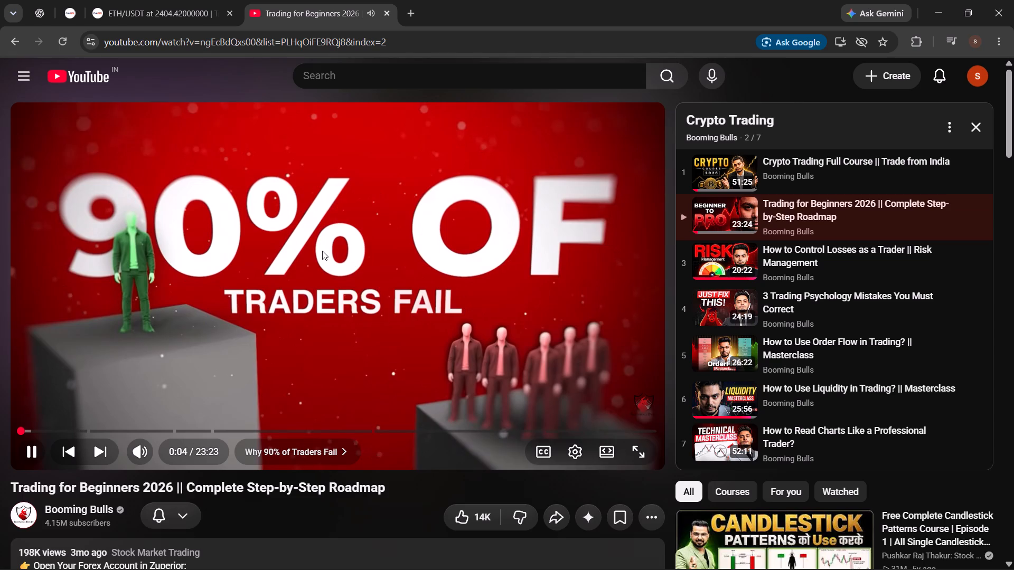
{"action": "left_click", "coordinate": [289, 429]}
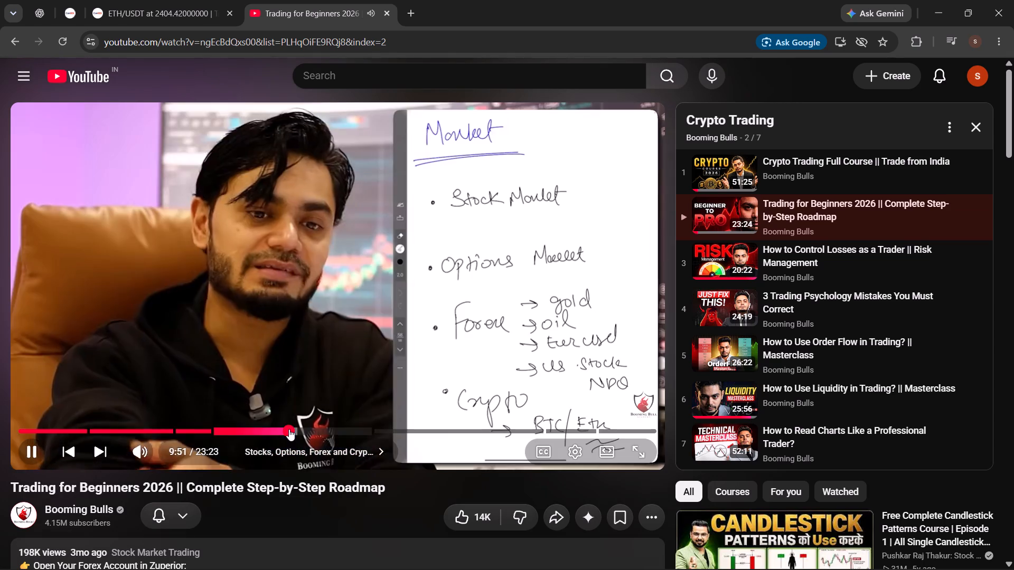
{"action": "left_click", "coordinate": [578, 429]}
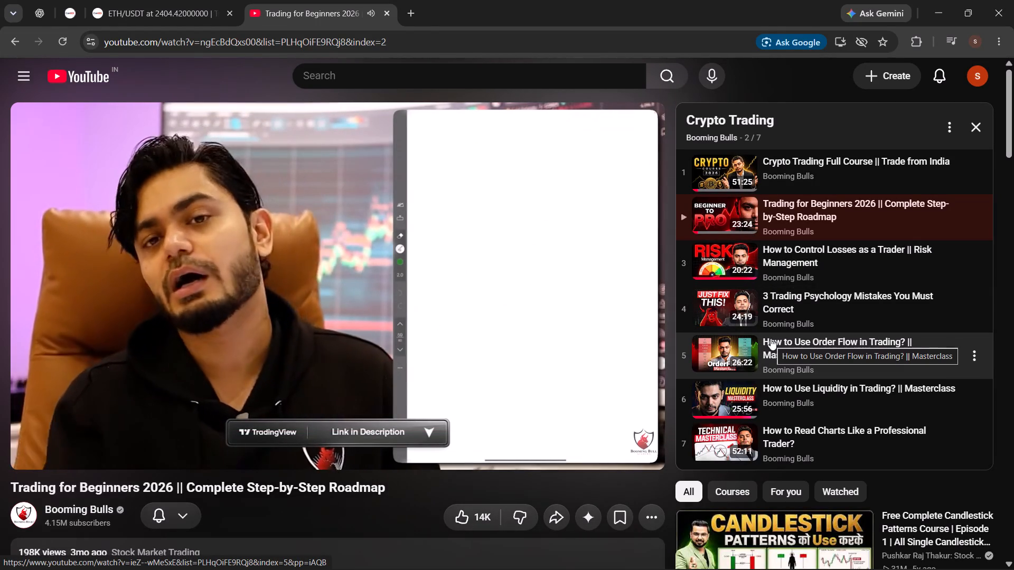
{"action": "scroll", "coordinate": [771, 338], "scroll_direction": "down", "scroll_amount": 1}
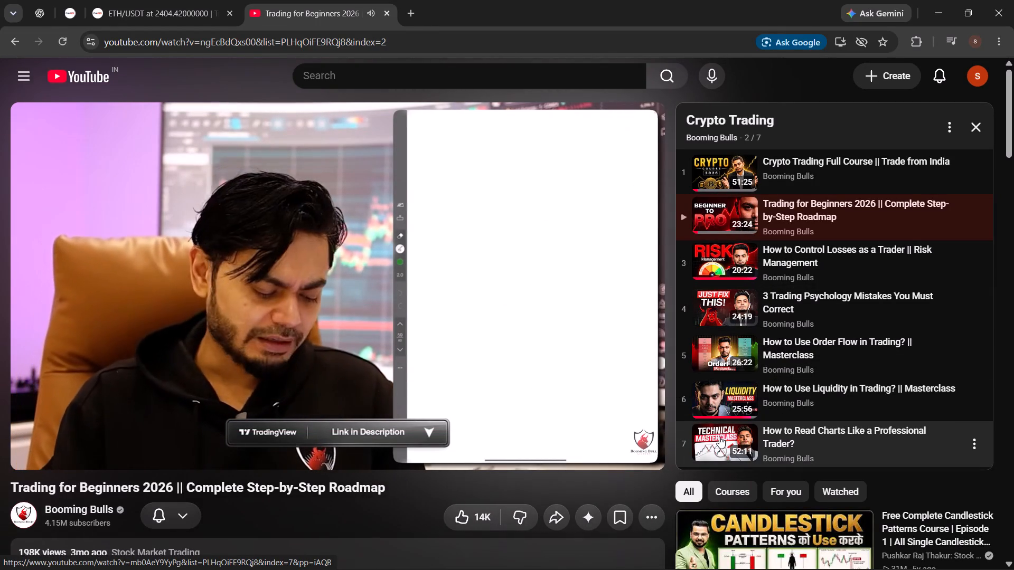
Play lesson 7, "How to Read Charts Like a Professional Trader?", viewing it briefly in full screen.
{"action": "left_click", "coordinate": [718, 434]}
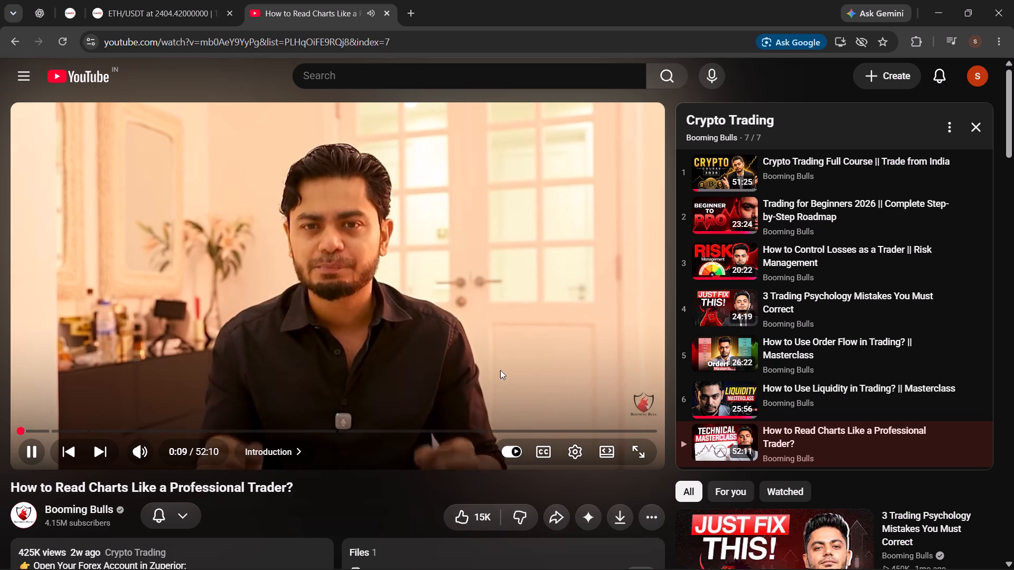
{"action": "left_click", "coordinate": [642, 453]}
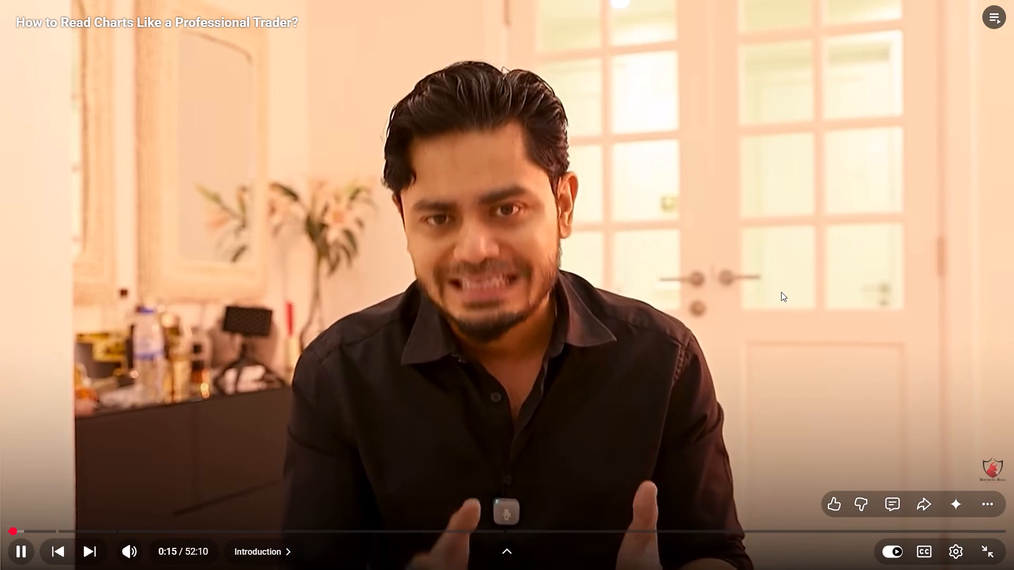
{"action": "key", "text": "Escape"}
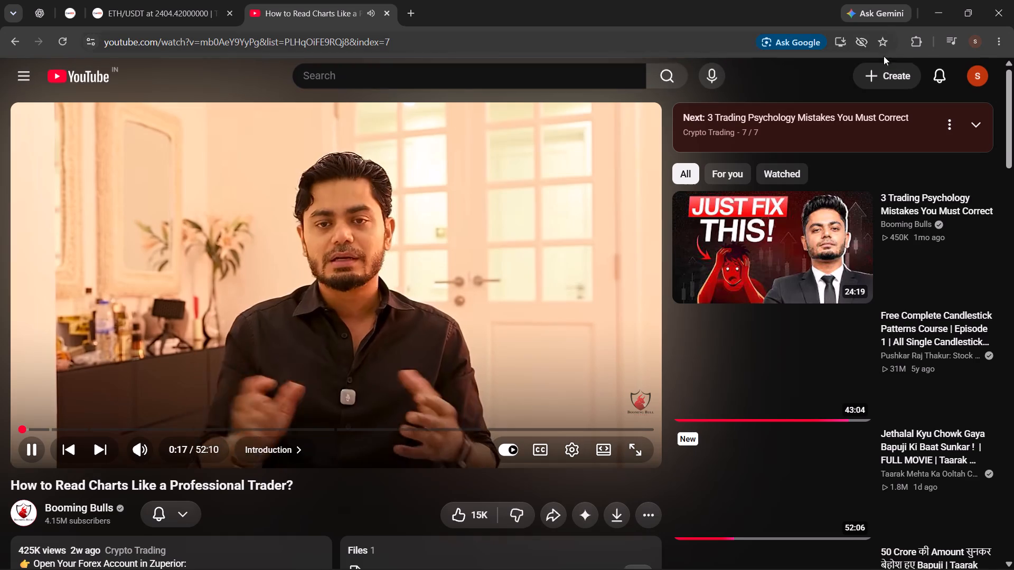
Boost the YouTube video's sound to 160 % with the Volume Master extension.
{"action": "left_click", "coordinate": [916, 47]}
{"action": "left_click", "coordinate": [779, 240]}
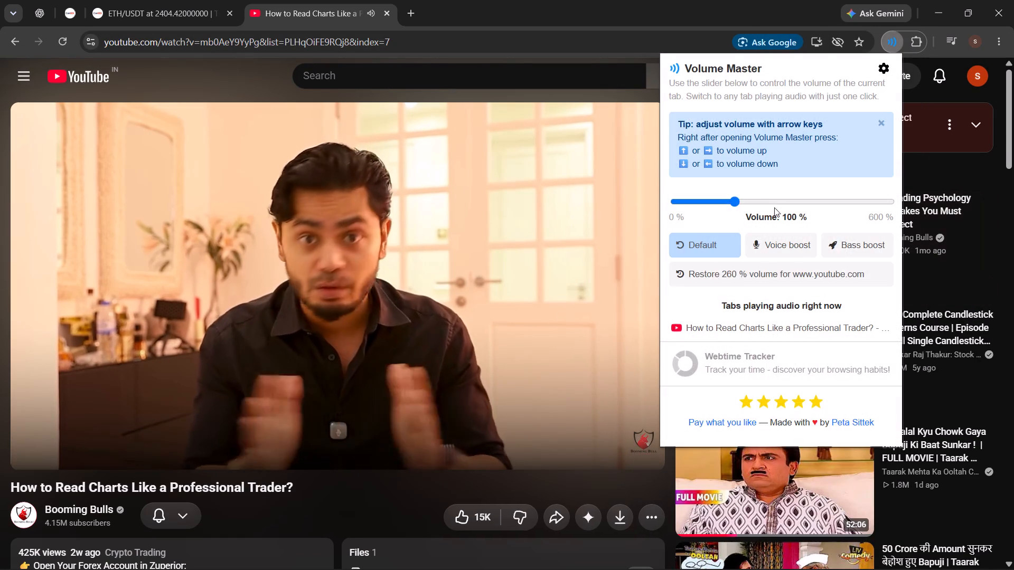
{"action": "left_click", "coordinate": [765, 202]}
{"action": "left_click", "coordinate": [753, 204]}
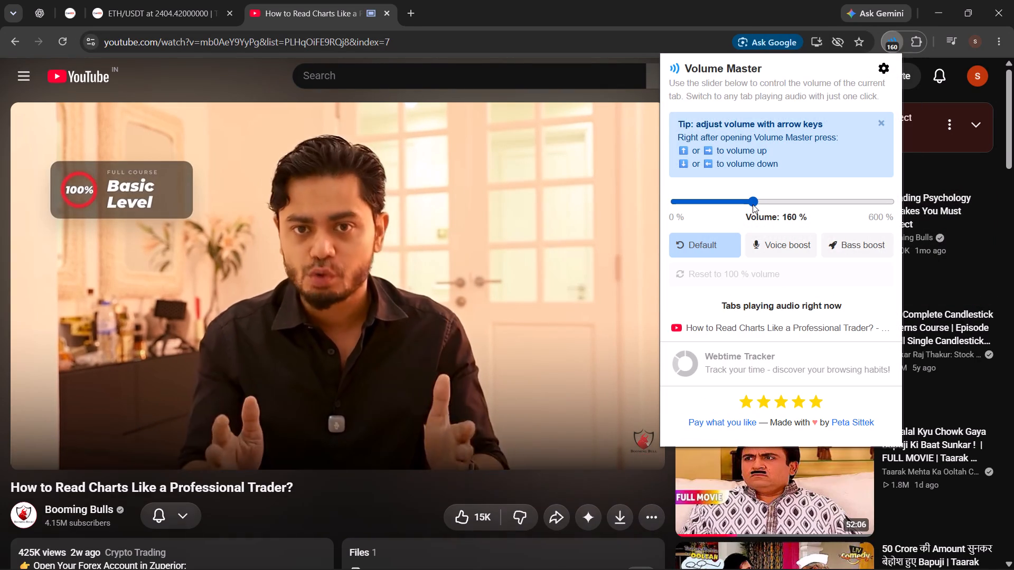
Show the chart-reading lesson in full screen and pause it at the disclaimer, at about 0:30.
{"action": "left_click", "coordinate": [637, 452]}
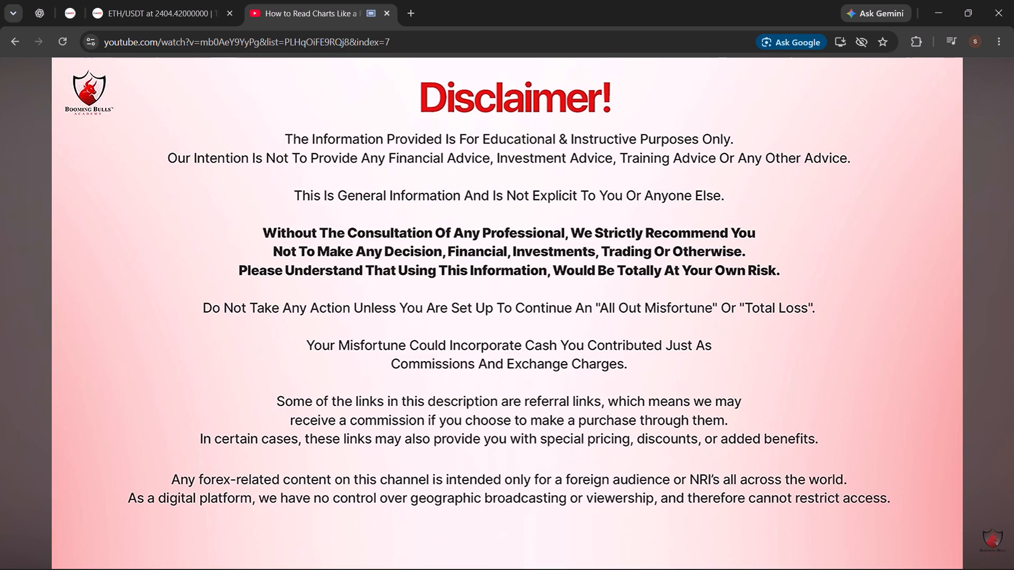
{"action": "key", "text": "space"}
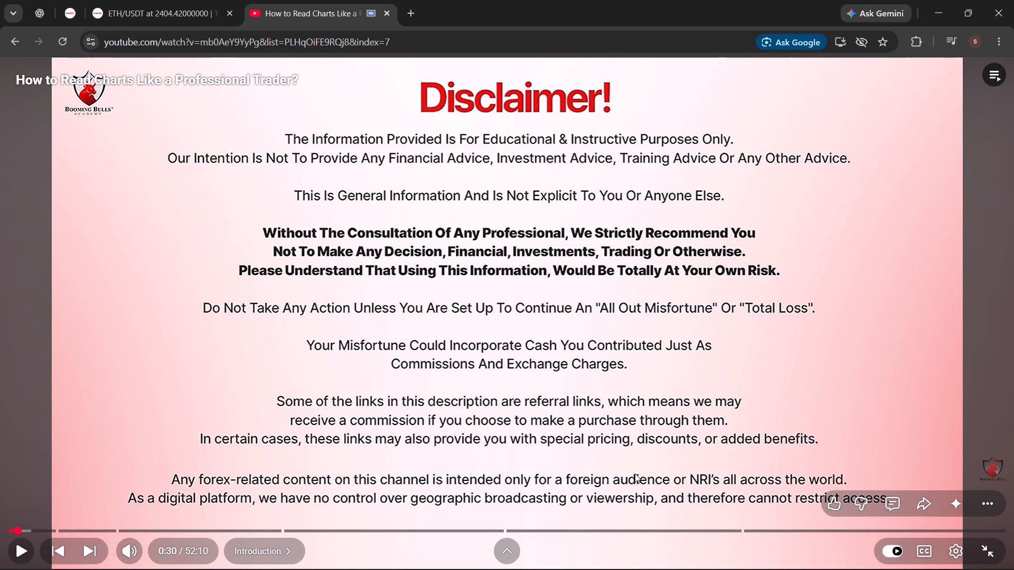
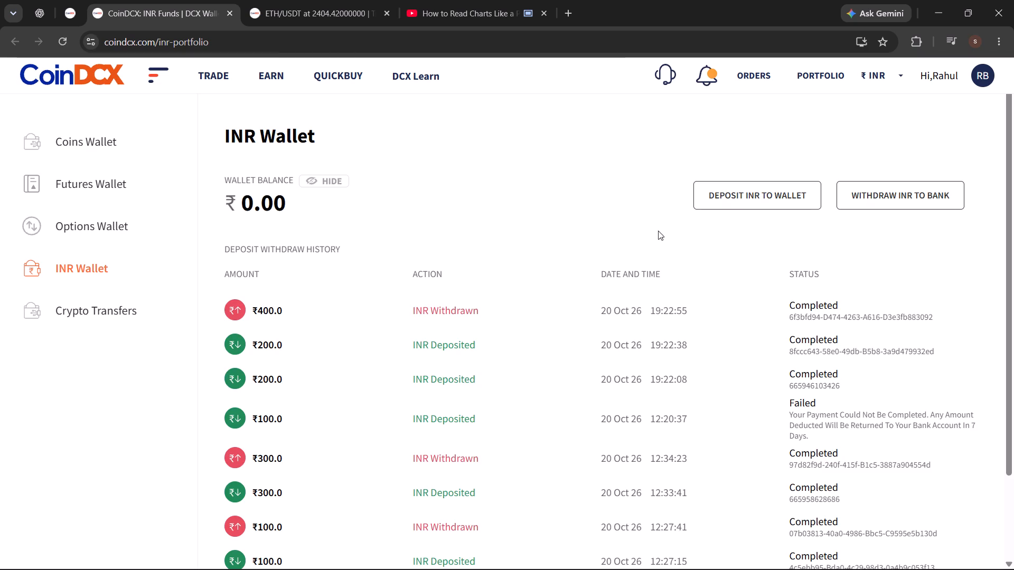
{"action": "left_click", "coordinate": [99, 140]}
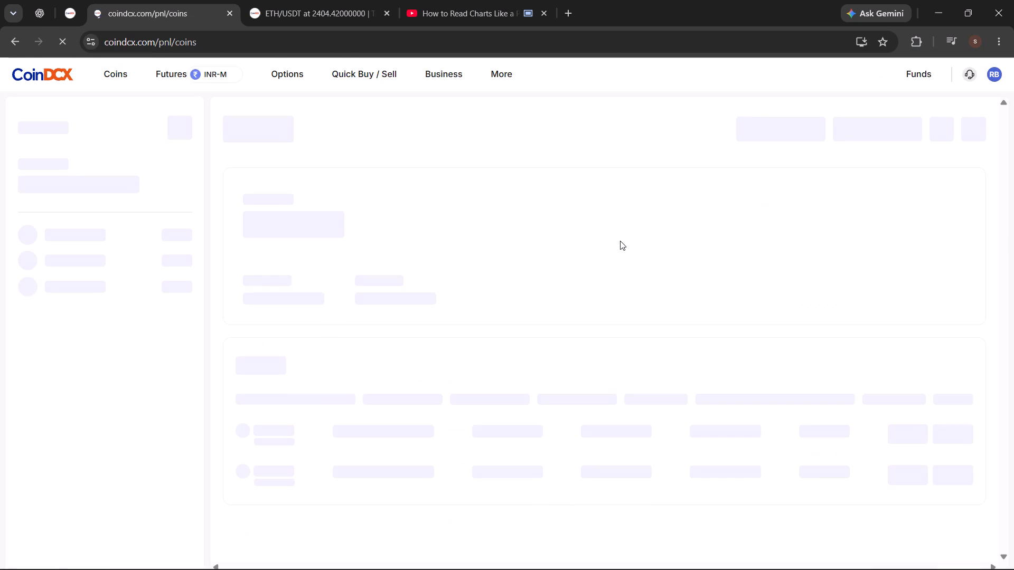
{"action": "left_click", "coordinate": [771, 125]}
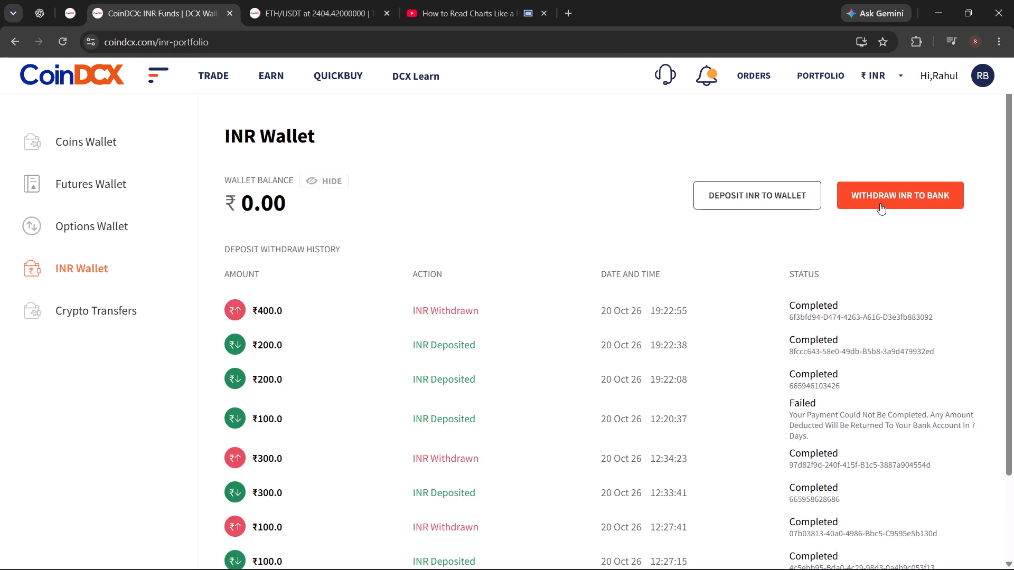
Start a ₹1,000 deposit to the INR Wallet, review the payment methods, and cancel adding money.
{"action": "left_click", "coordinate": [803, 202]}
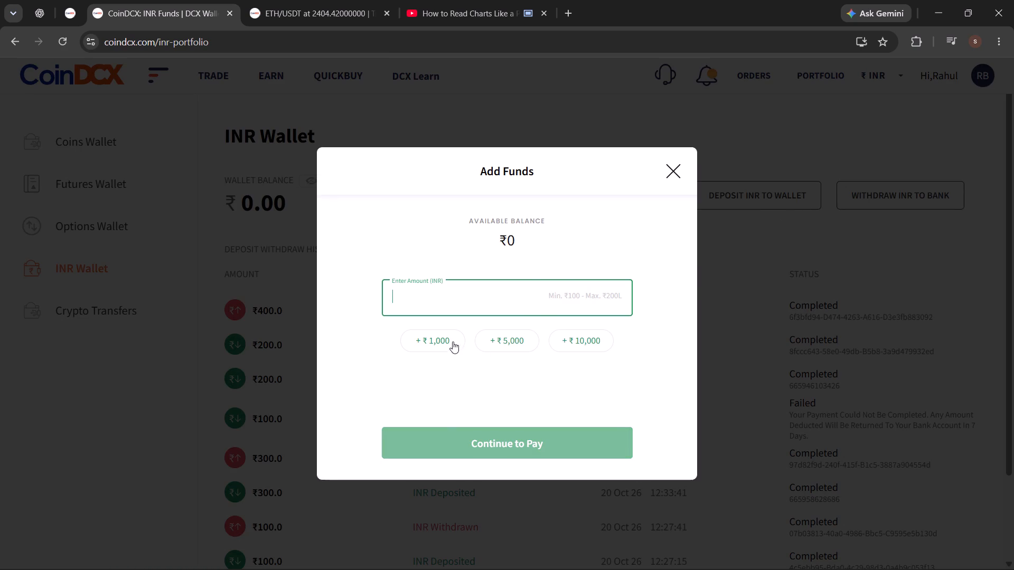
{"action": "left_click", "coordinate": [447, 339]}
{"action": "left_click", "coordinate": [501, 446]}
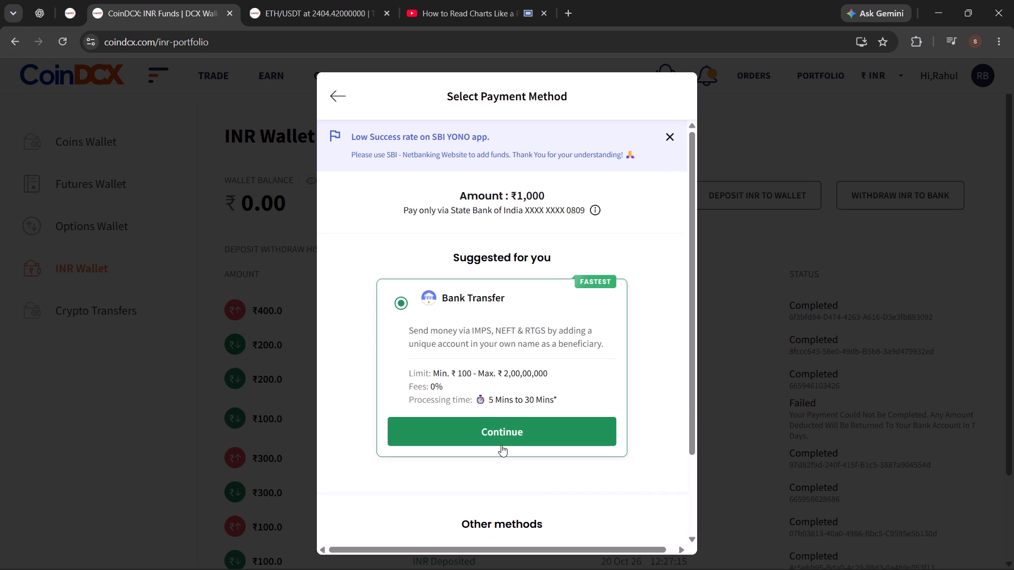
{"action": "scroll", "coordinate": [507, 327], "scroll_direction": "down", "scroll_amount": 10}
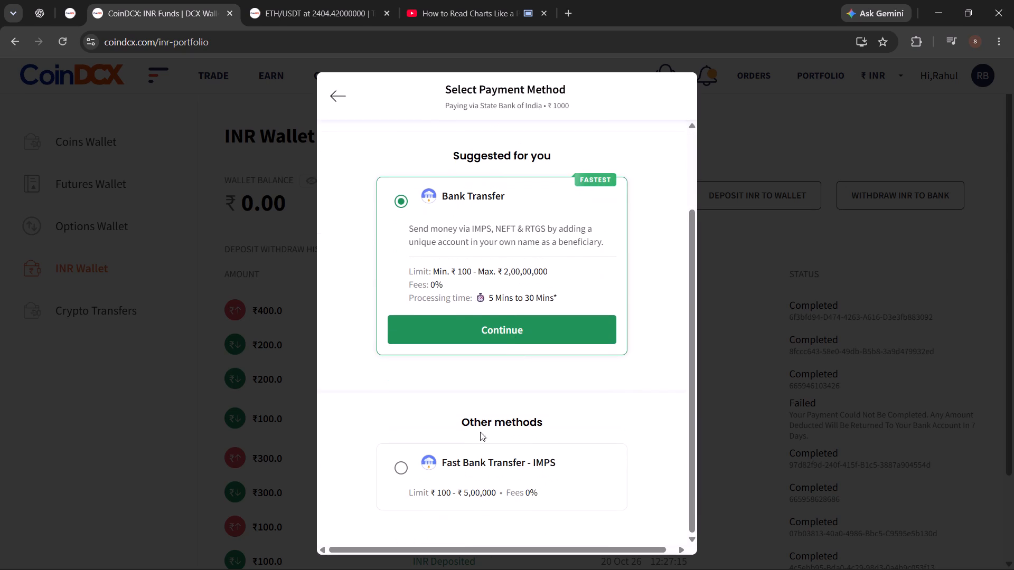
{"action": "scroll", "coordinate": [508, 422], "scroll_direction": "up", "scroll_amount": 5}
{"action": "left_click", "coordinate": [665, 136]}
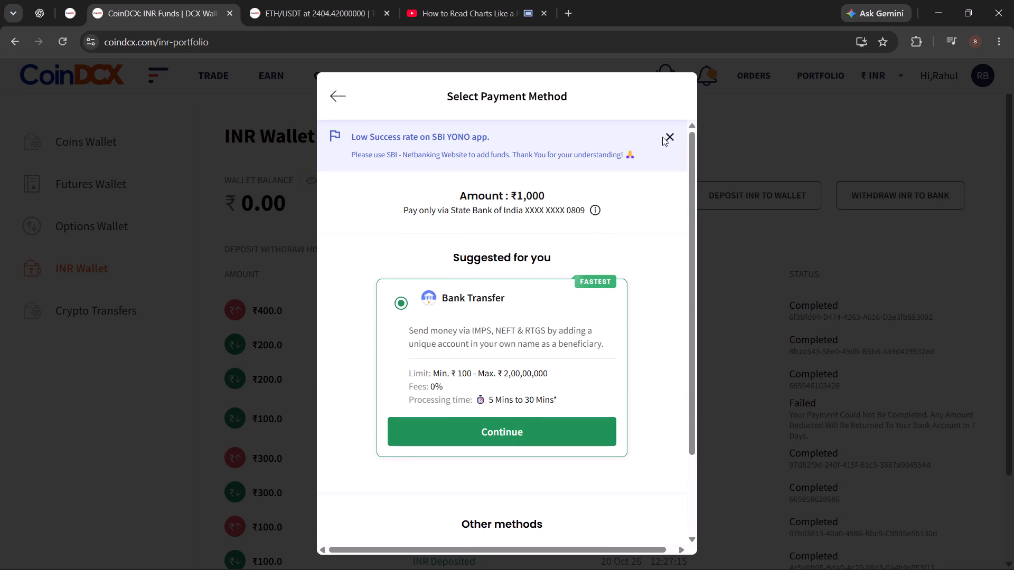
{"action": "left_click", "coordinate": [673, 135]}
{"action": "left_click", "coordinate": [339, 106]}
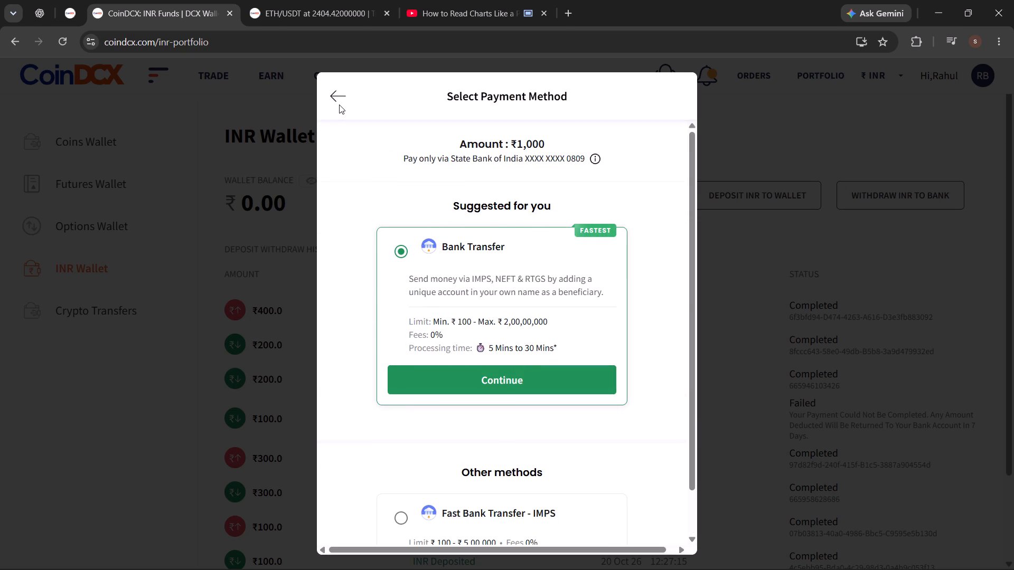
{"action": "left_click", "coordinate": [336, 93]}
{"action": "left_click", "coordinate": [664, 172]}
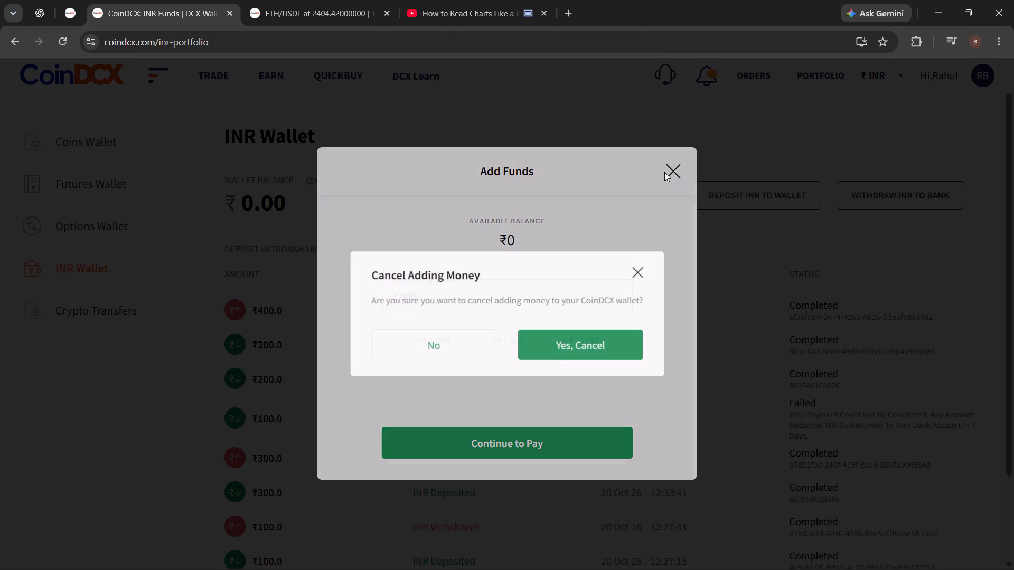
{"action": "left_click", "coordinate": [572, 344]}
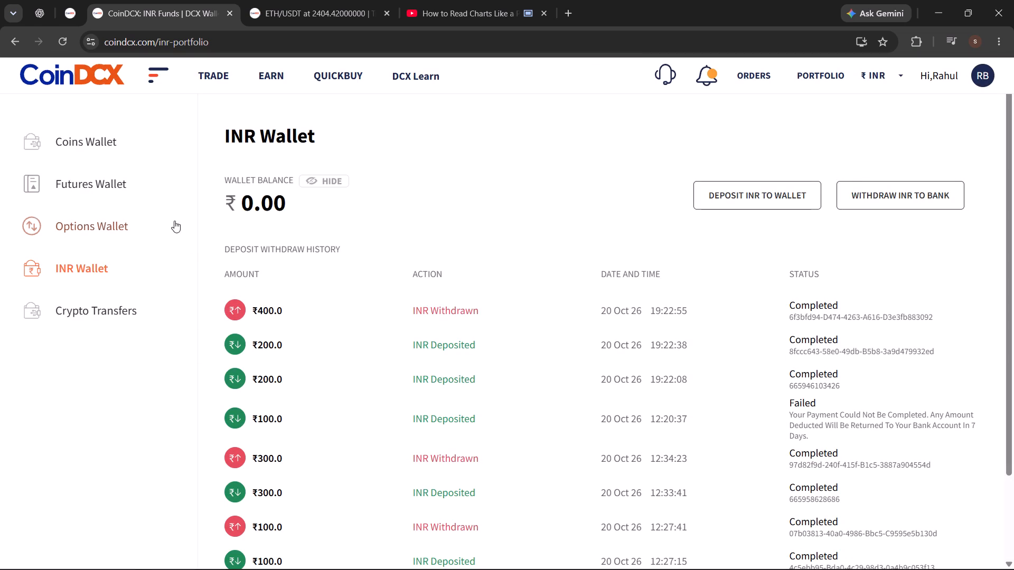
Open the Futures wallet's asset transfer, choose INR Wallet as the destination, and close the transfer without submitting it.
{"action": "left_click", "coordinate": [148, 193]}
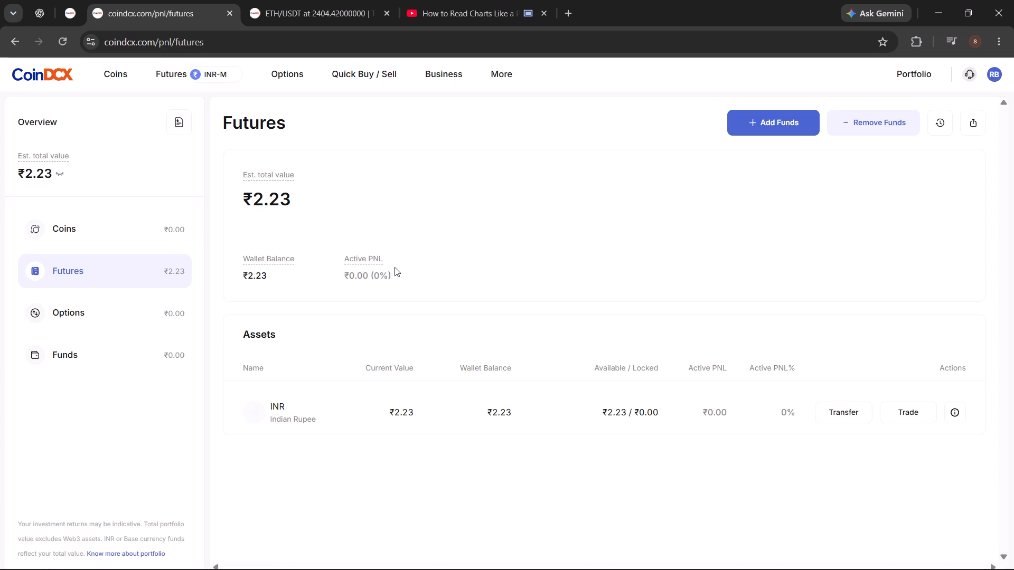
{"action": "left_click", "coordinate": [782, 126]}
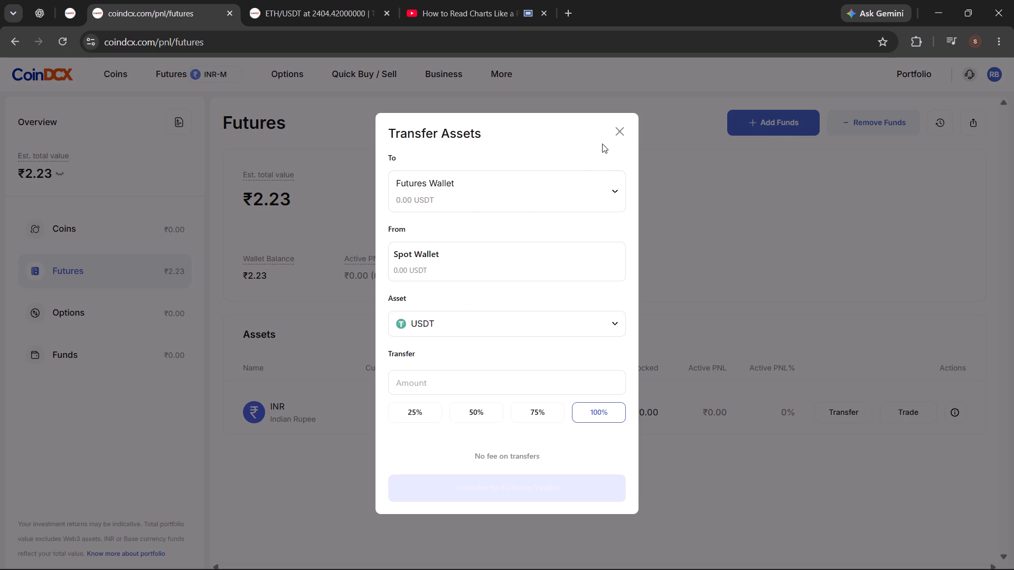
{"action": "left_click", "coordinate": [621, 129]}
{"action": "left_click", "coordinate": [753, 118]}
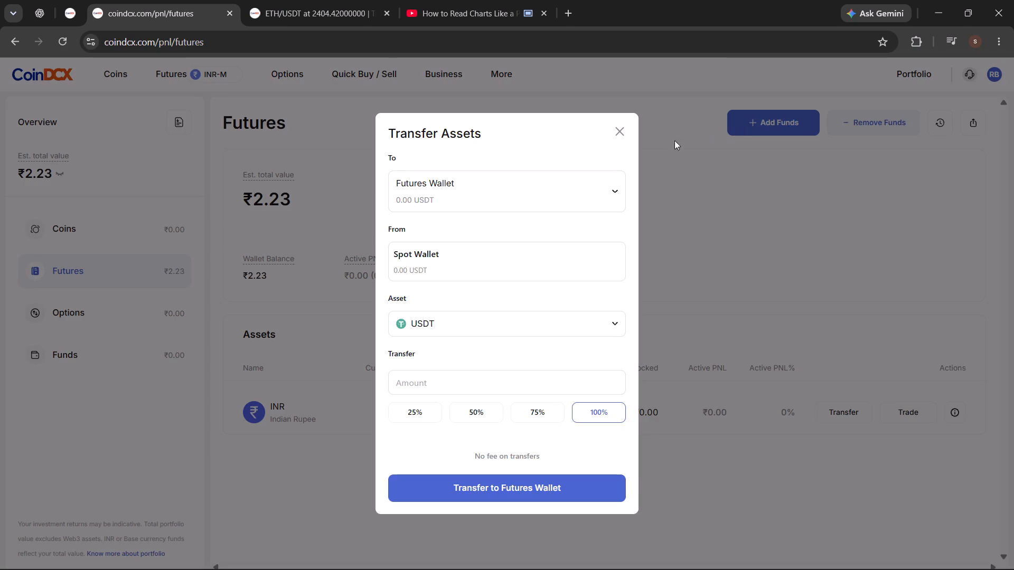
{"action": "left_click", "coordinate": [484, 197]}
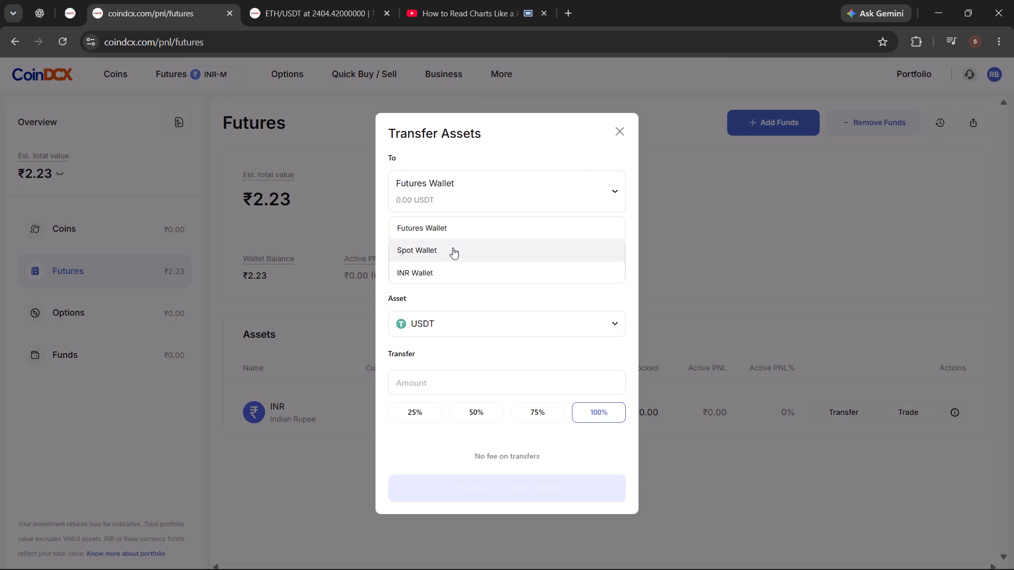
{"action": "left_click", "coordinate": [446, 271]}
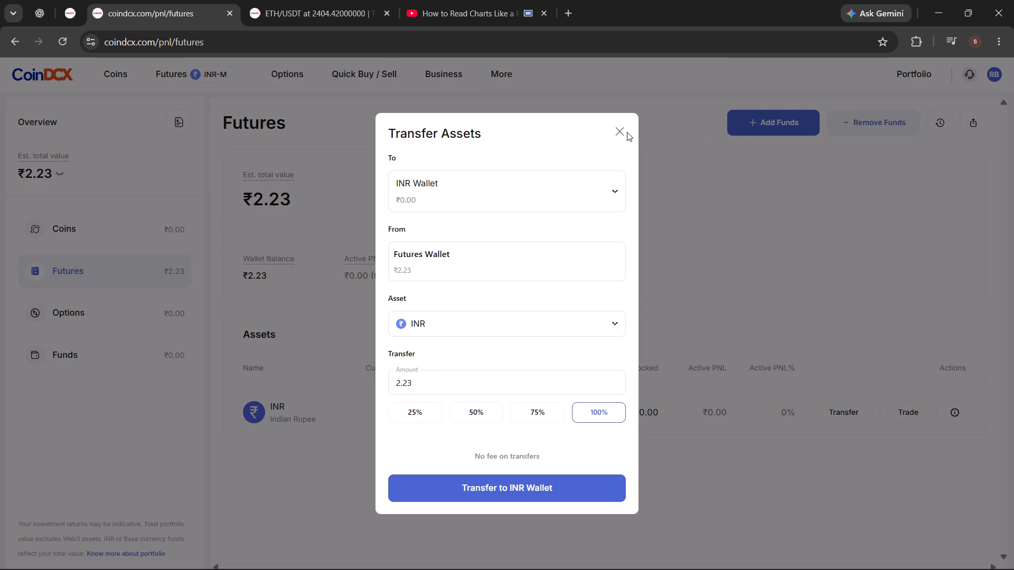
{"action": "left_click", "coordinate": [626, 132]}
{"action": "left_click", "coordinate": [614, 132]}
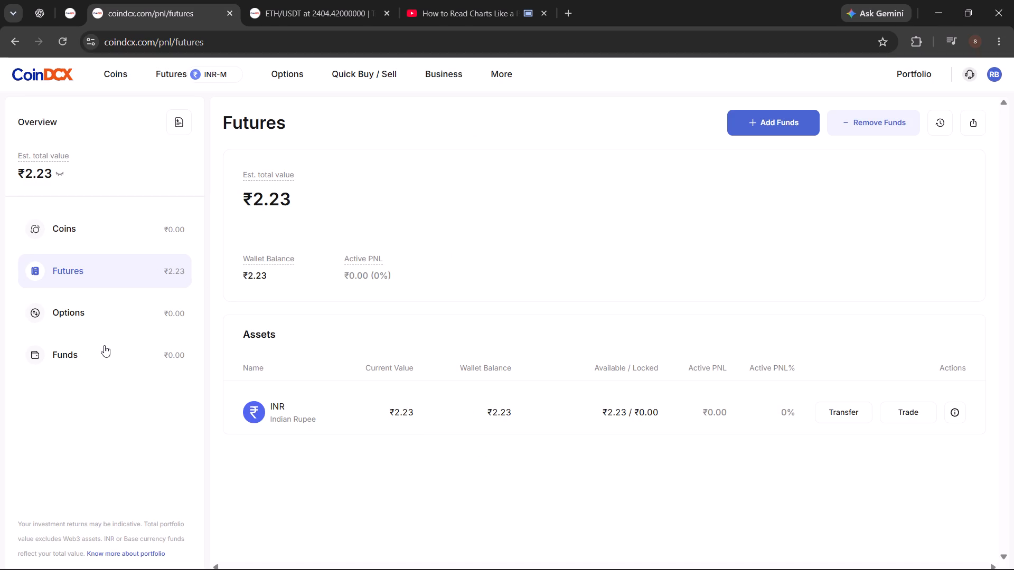
Open the Funds section of the portfolio.
{"action": "left_click", "coordinate": [100, 358]}
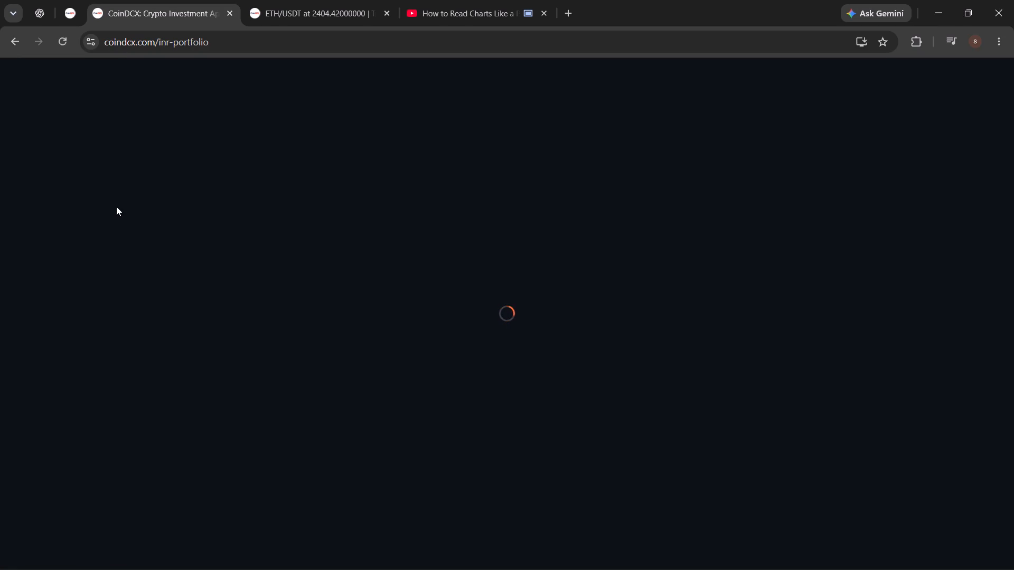
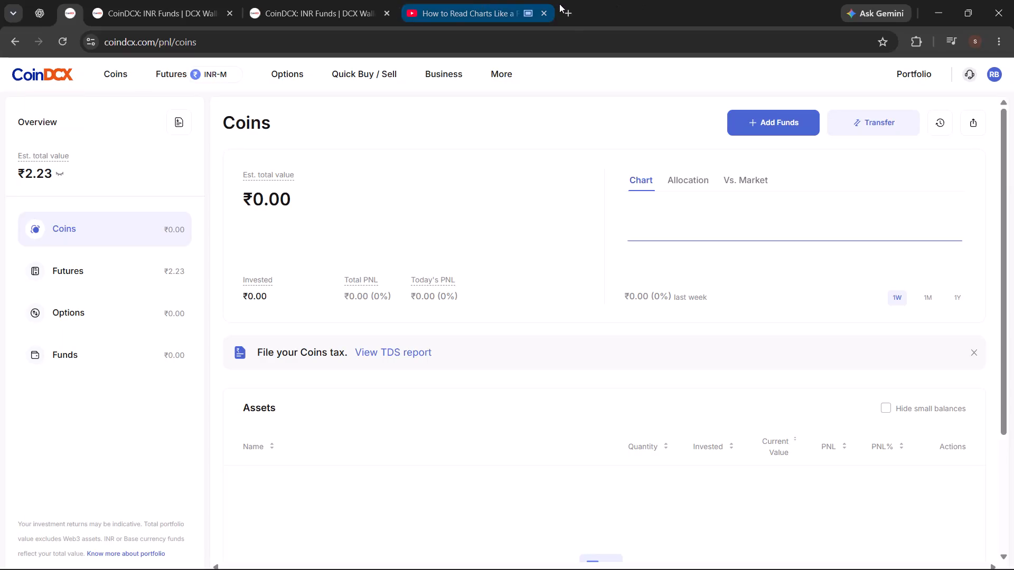
Search for tradingview in a new browser tab, open the TradingView site, and close its Diwali sale banner.
{"action": "left_click", "coordinate": [568, 8]}
{"action": "left_click", "coordinate": [354, 255]}
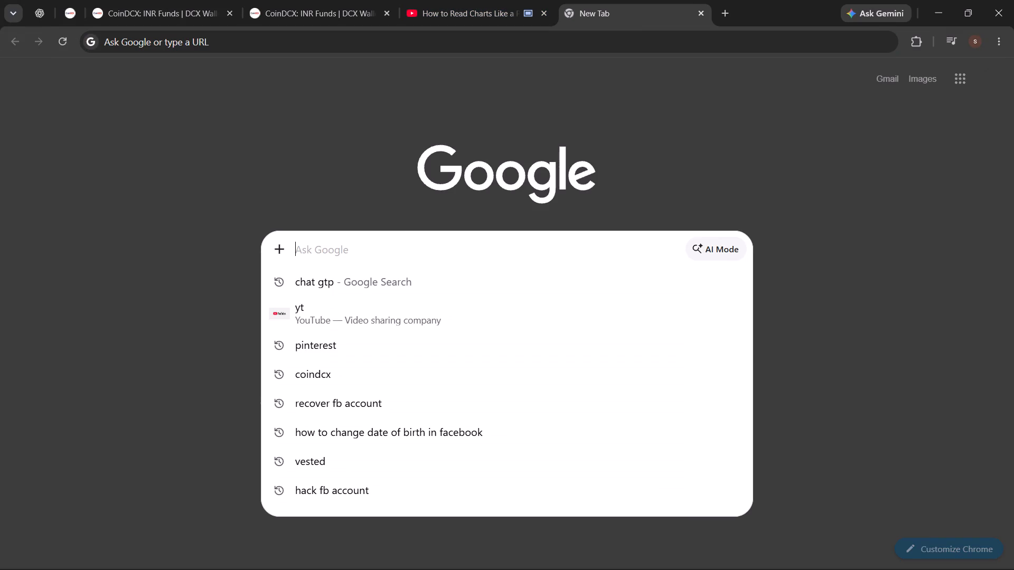
{"action": "type", "text": "tradingview"}
{"action": "key", "text": "Return"}
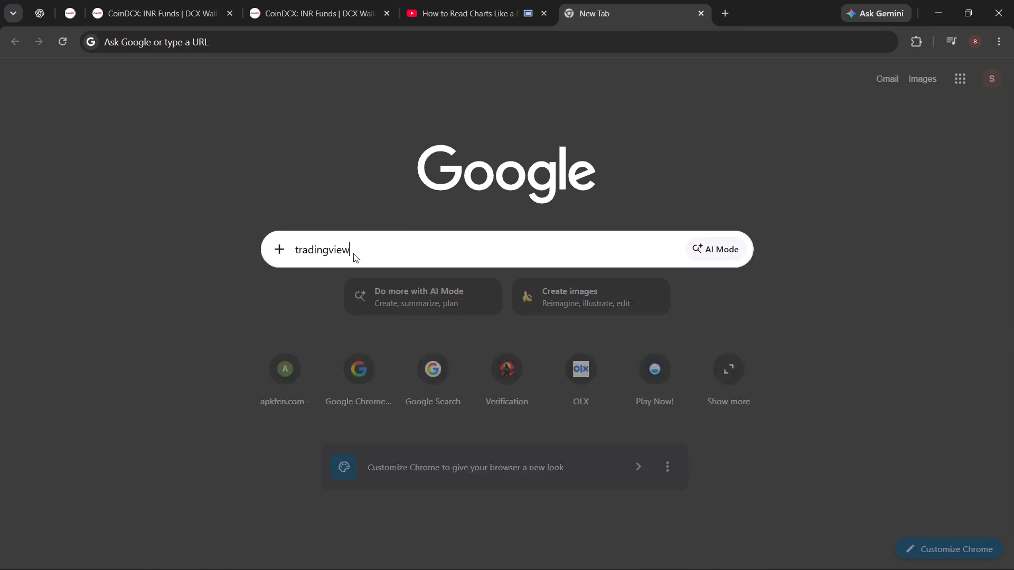
{"action": "left_click", "coordinate": [284, 203]}
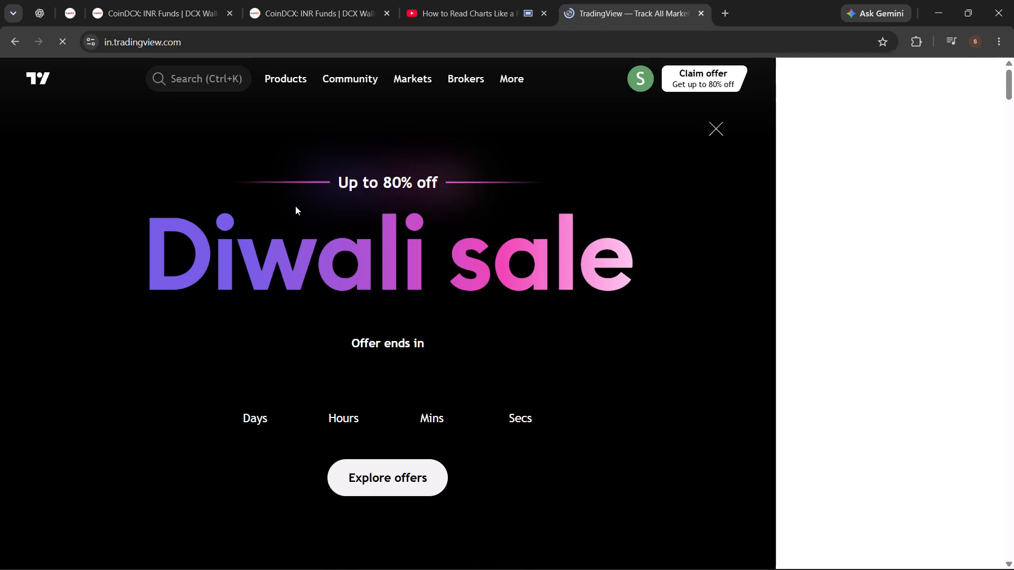
{"action": "left_click", "coordinate": [720, 127]}
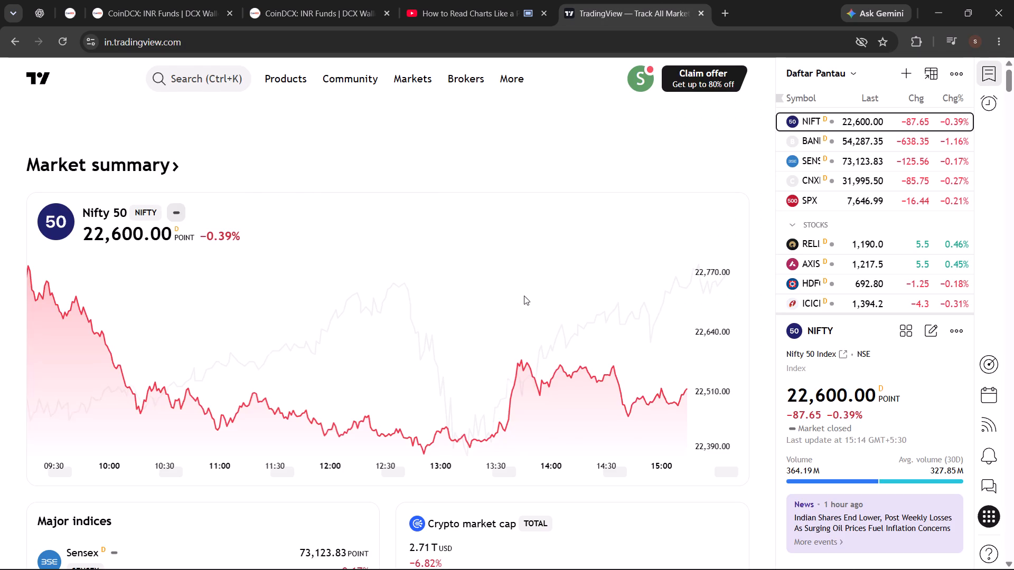
Look over the home page's market summary and the account menu's options, closing the menu again.
{"action": "scroll", "coordinate": [389, 410], "scroll_direction": "down", "scroll_amount": 5}
{"action": "scroll", "coordinate": [392, 419], "scroll_direction": "up", "scroll_amount": 2}
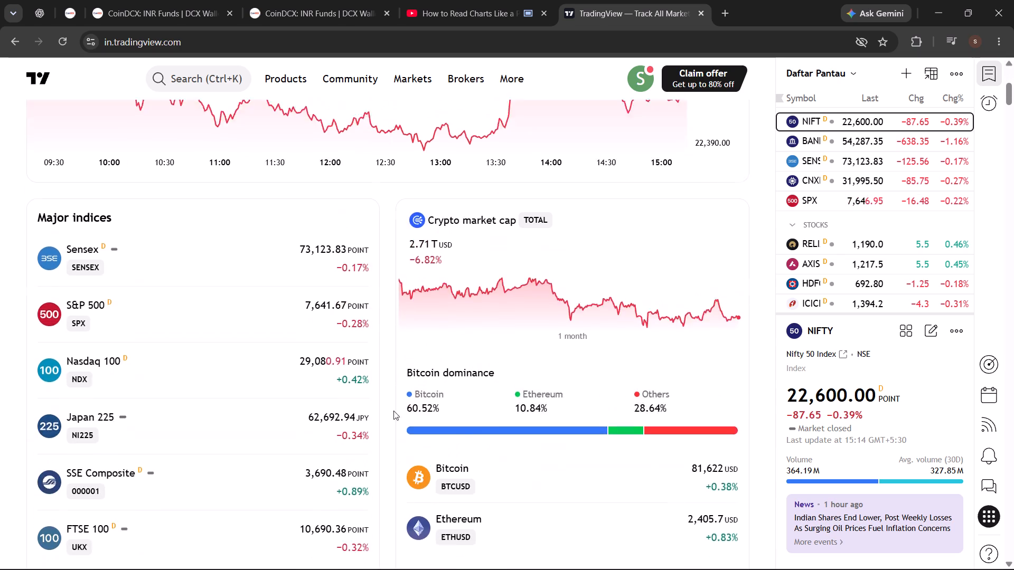
{"action": "scroll", "coordinate": [393, 411], "scroll_direction": "up", "scroll_amount": 6}
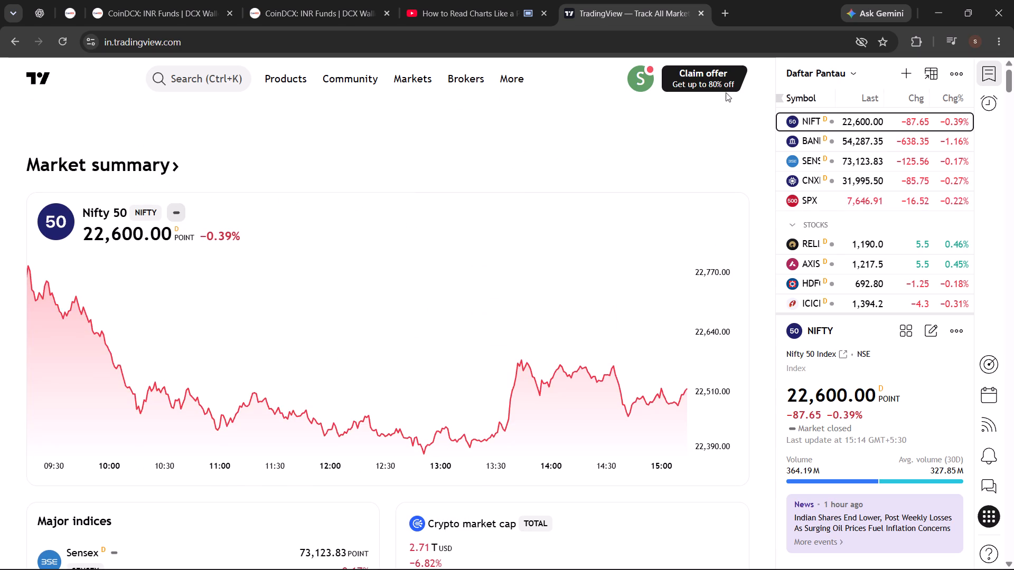
{"action": "left_click", "coordinate": [640, 78]}
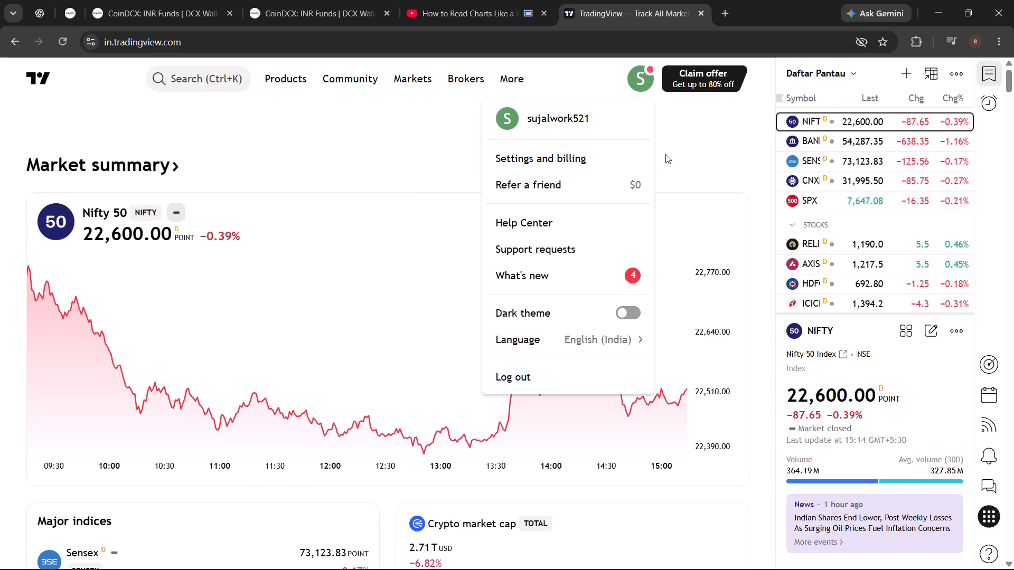
{"action": "left_click", "coordinate": [451, 140]}
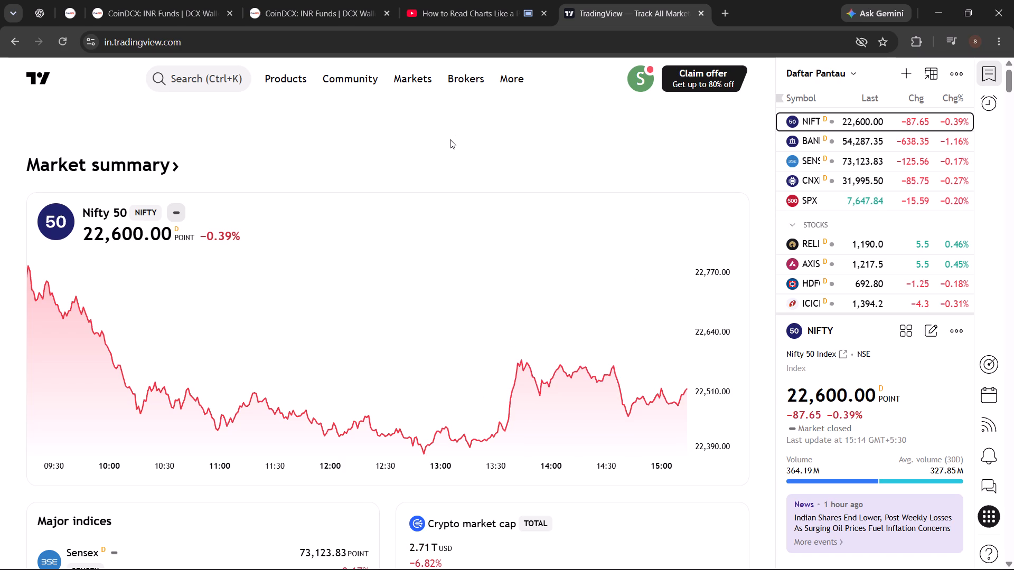
Search crypto symbols for btcinr and open the Bitcoin / Indian Rupee chart.
{"action": "left_click", "coordinate": [194, 84]}
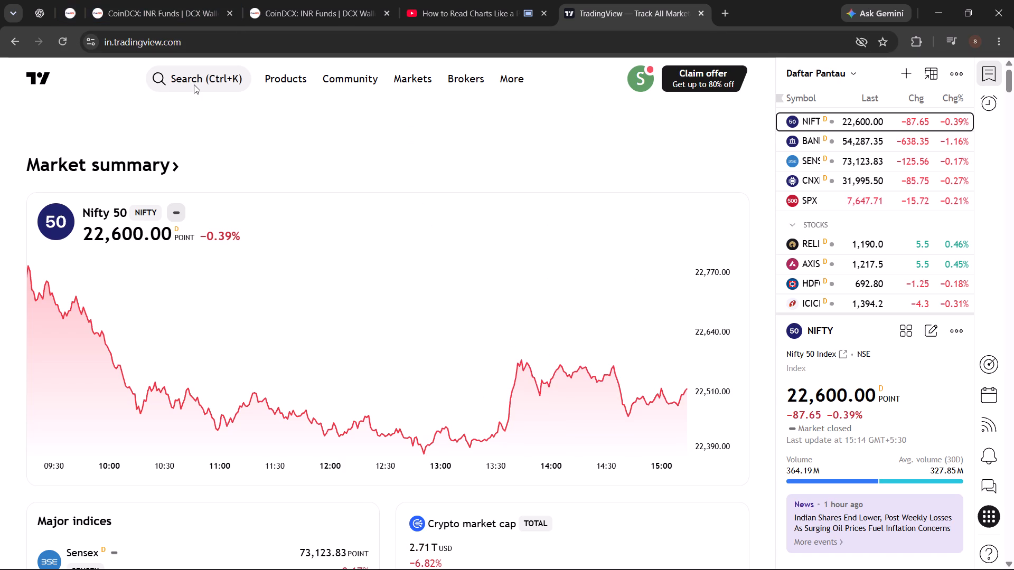
{"action": "left_click", "coordinate": [198, 82]}
{"action": "left_click", "coordinate": [201, 79]}
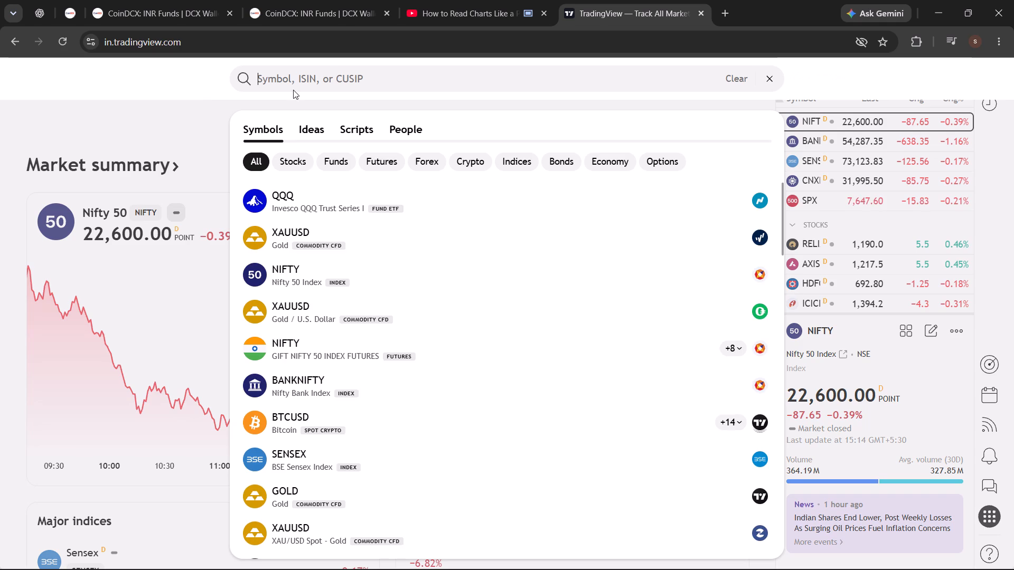
{"action": "left_click", "coordinate": [467, 167]}
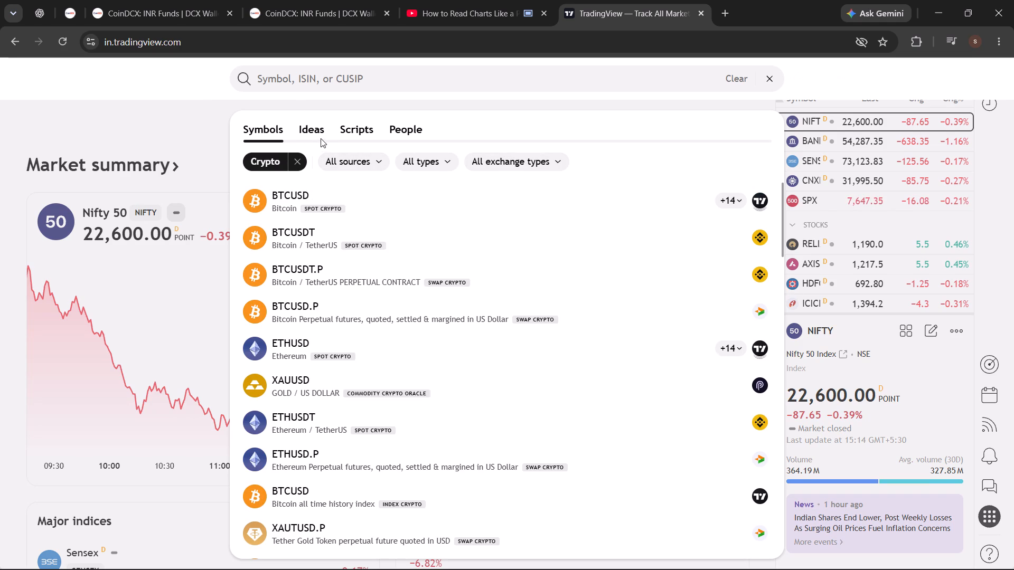
{"action": "left_click", "coordinate": [303, 81]}
{"action": "type", "text": "btcinr"}
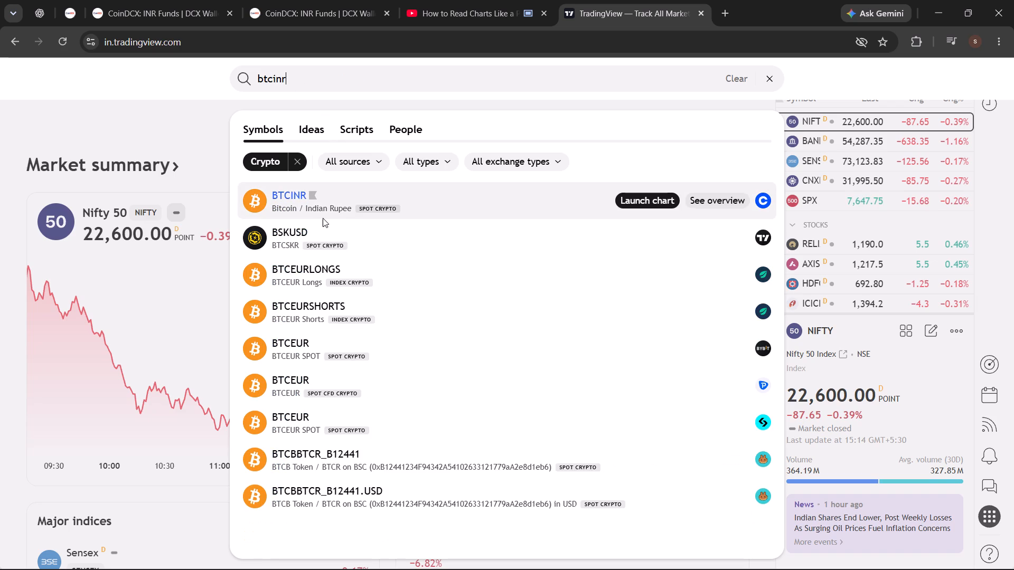
{"action": "left_click", "coordinate": [310, 206]}
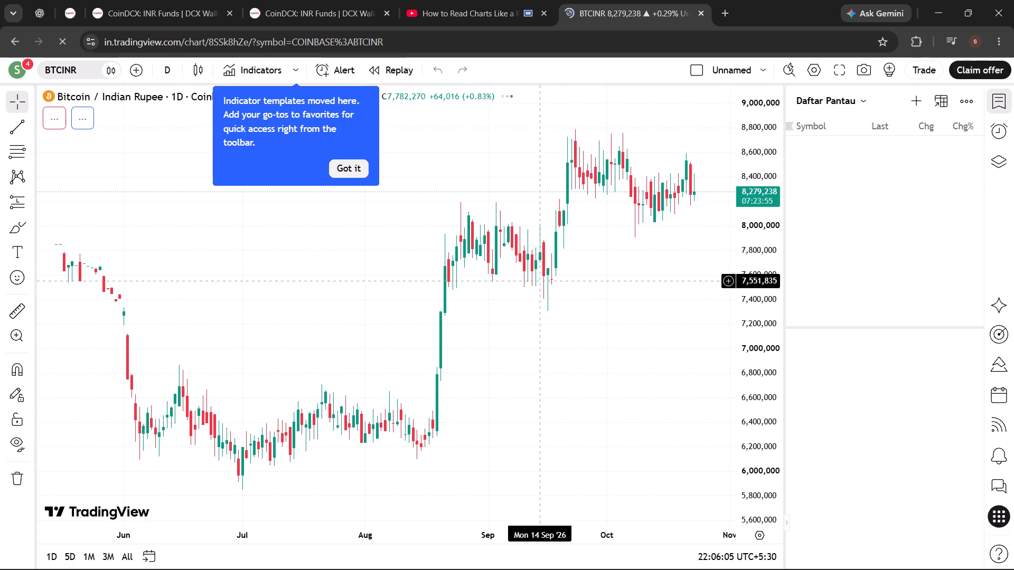
Dismiss the indicator templates tip and both Diwali sale pop-ups covering the BTCINR chart.
{"action": "left_click", "coordinate": [351, 171]}
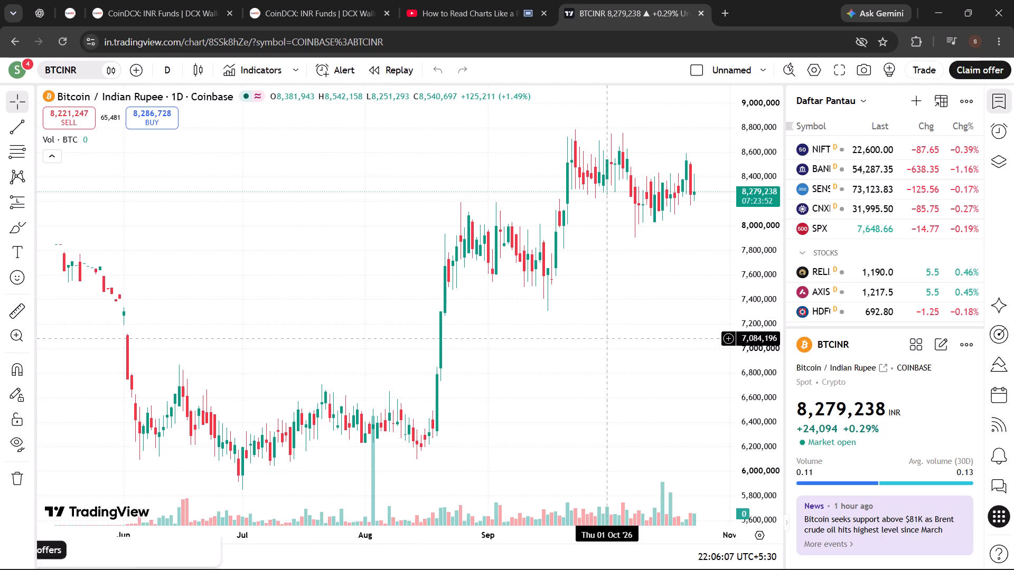
{"action": "scroll", "coordinate": [495, 393], "scroll_direction": "down", "scroll_amount": 3}
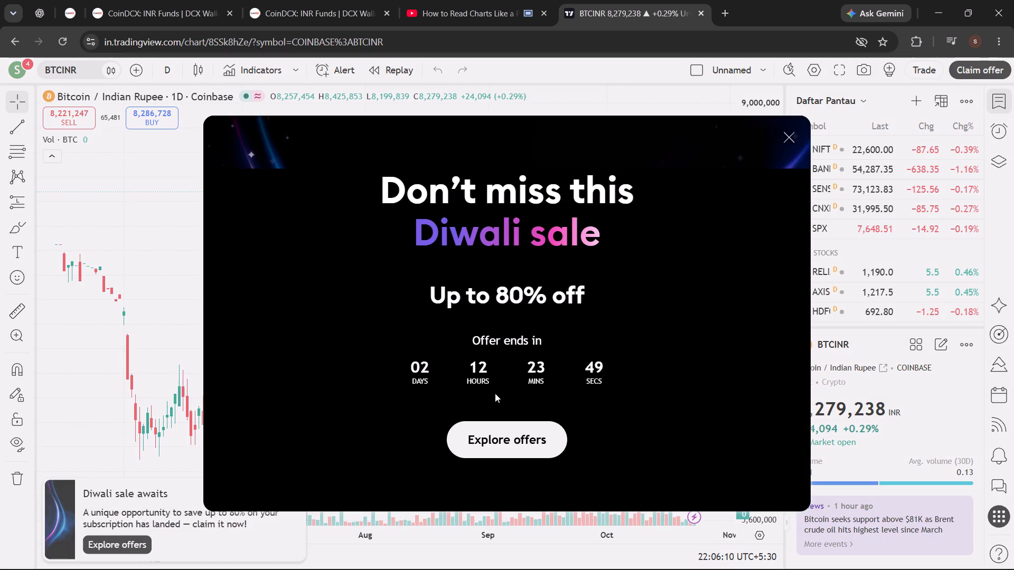
{"action": "left_click", "coordinate": [786, 139]}
{"action": "left_click_drag", "start_coordinate": [466, 430], "coordinate": [467, 271]}
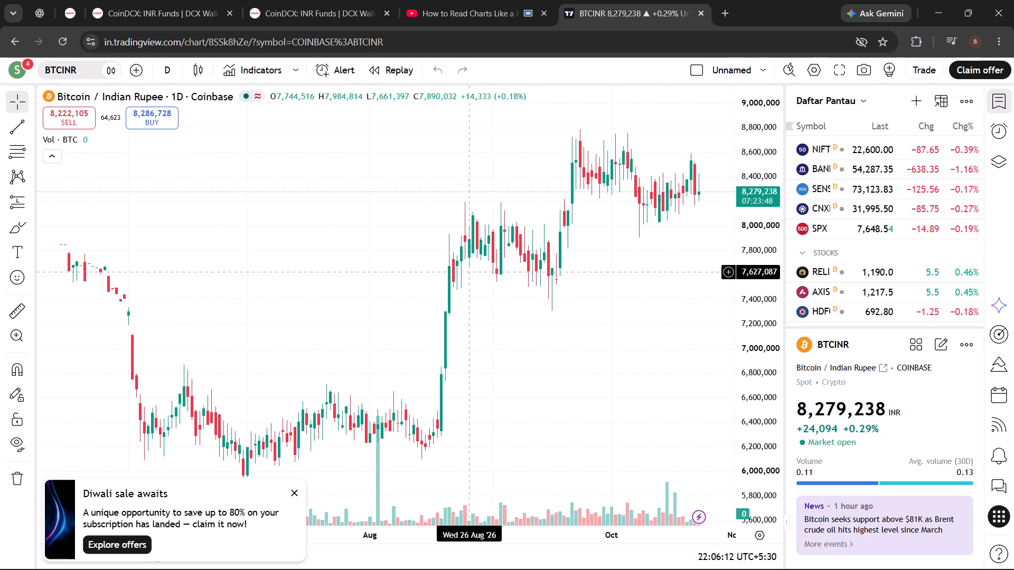
{"action": "left_click", "coordinate": [294, 493]}
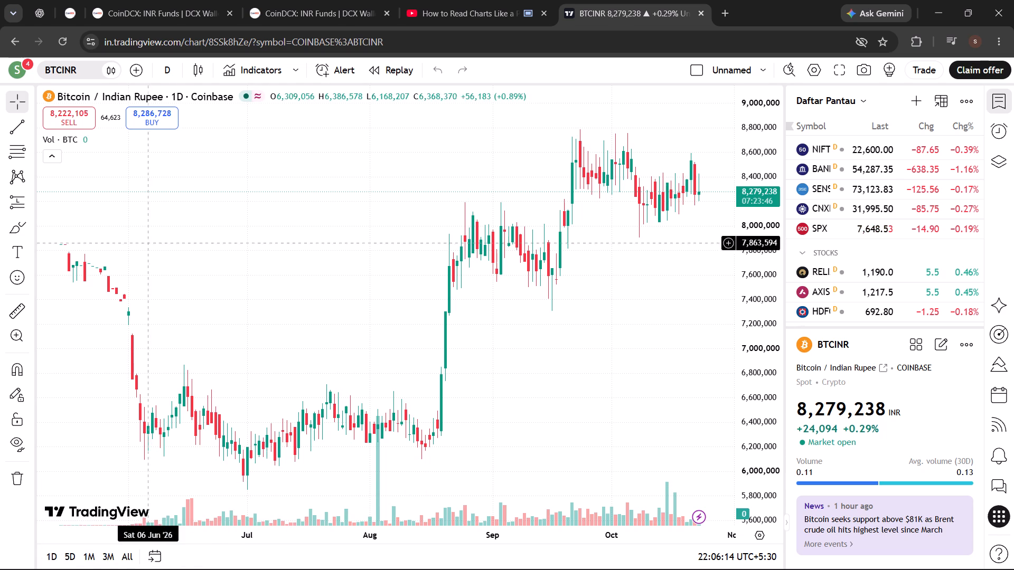
Start a BTCINR sell order and connect Paper Trading as the broker.
{"action": "left_click", "coordinate": [74, 123]}
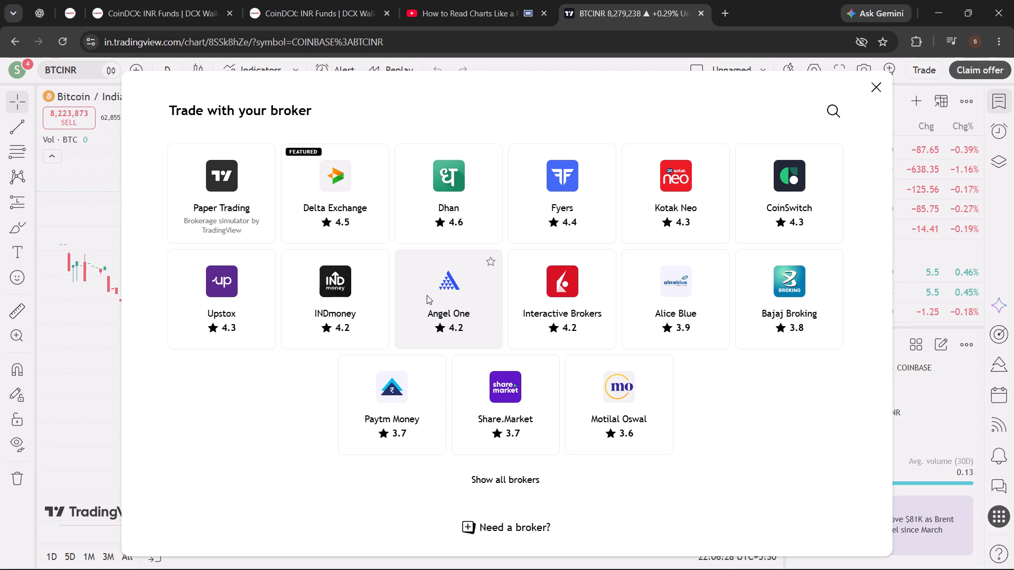
{"action": "left_click", "coordinate": [233, 197]}
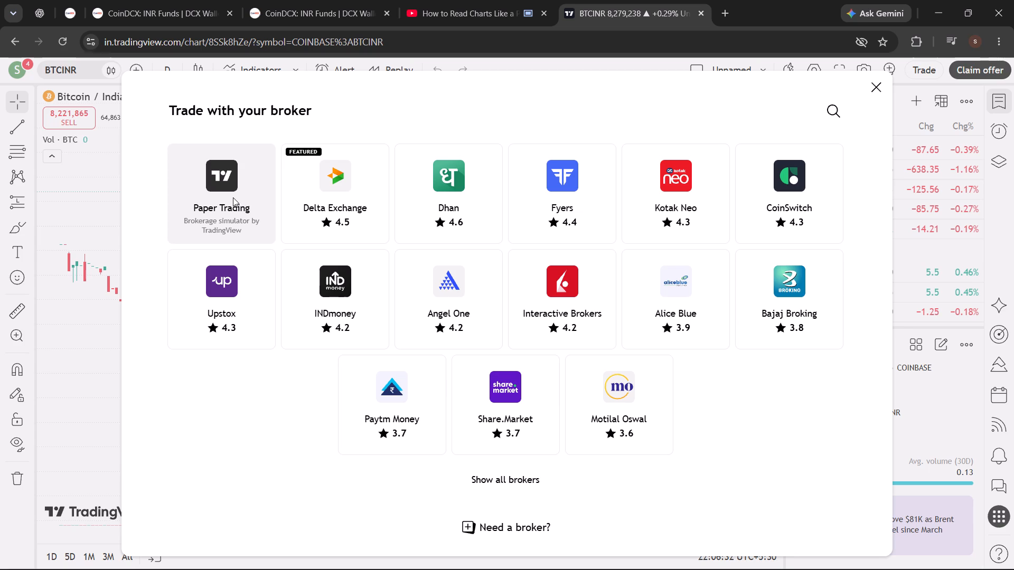
{"action": "left_click", "coordinate": [233, 197]}
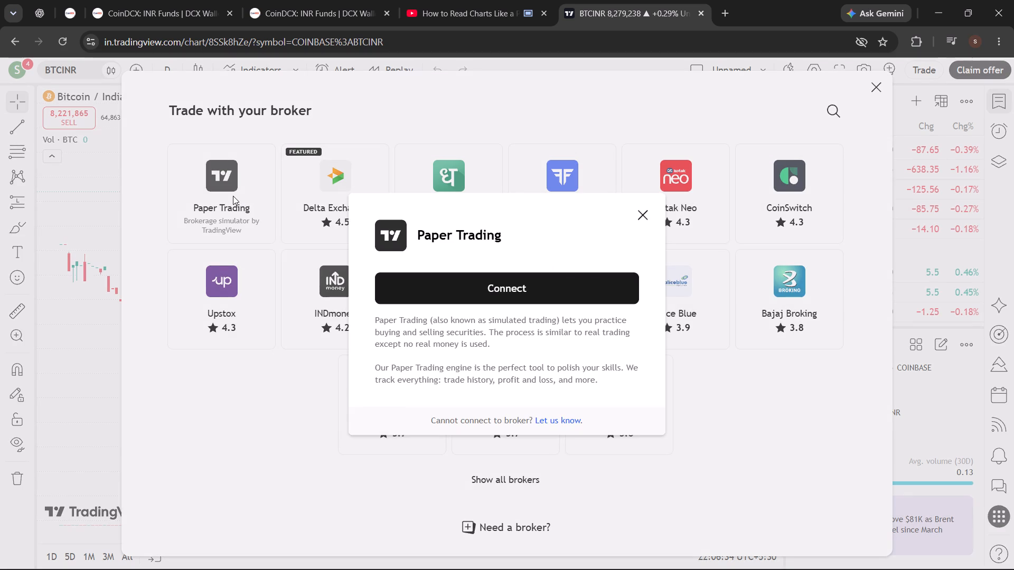
{"action": "left_click", "coordinate": [543, 284]}
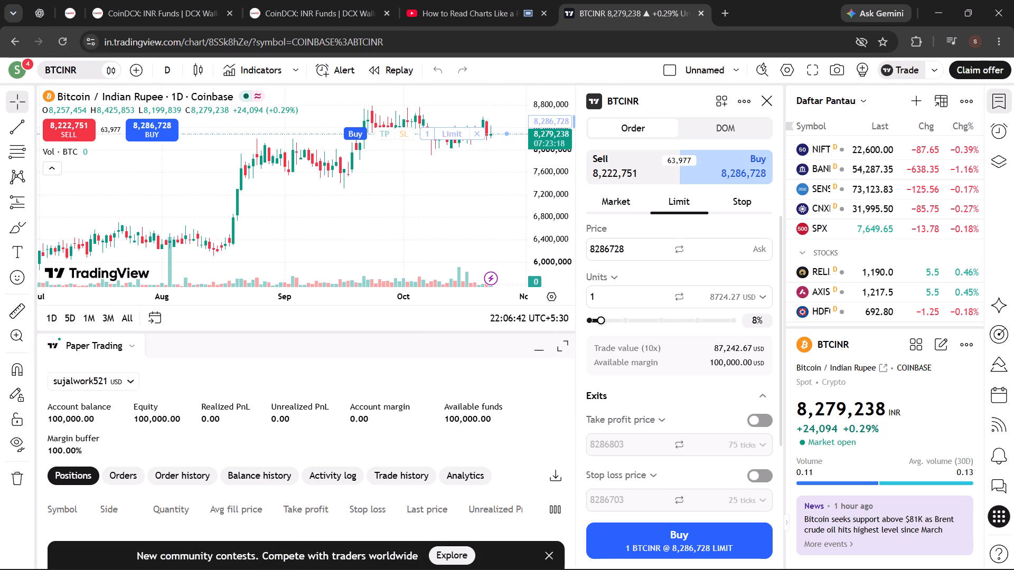
Compare the Market and Limit order forms for BTCINR, and close the order form without placing an order.
{"action": "left_click", "coordinate": [614, 203]}
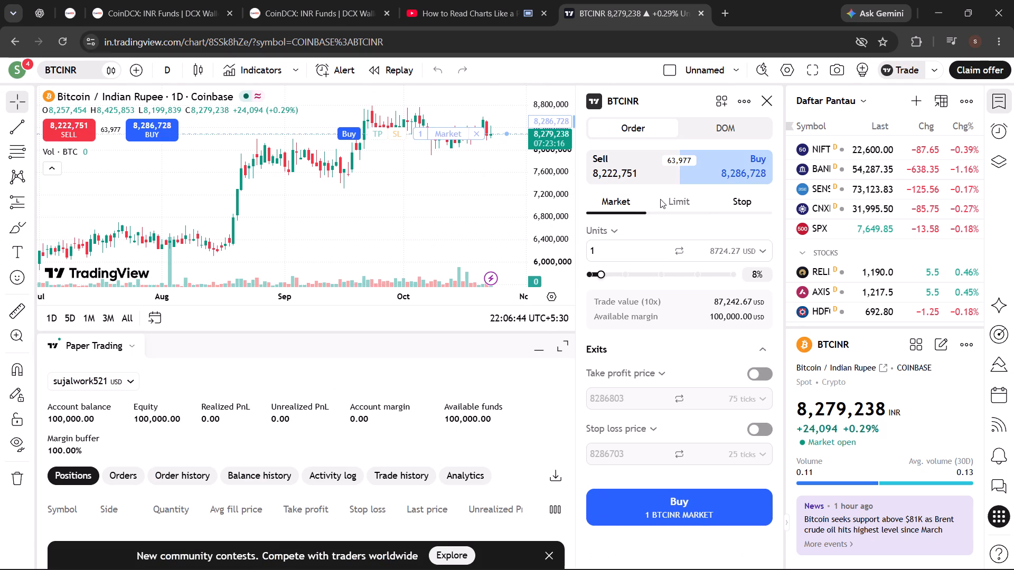
{"action": "left_click", "coordinate": [660, 199]}
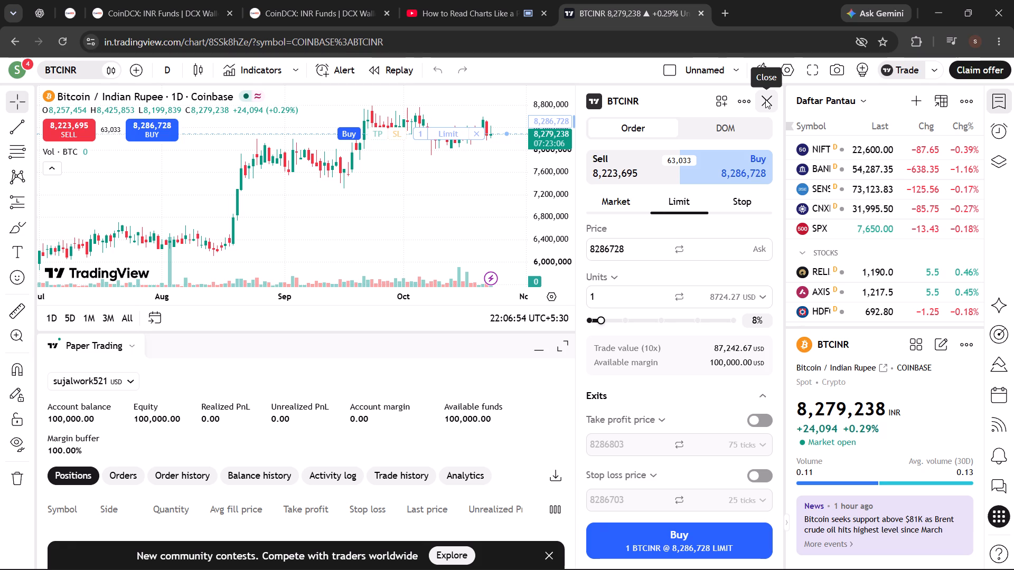
{"action": "left_click", "coordinate": [765, 99]}
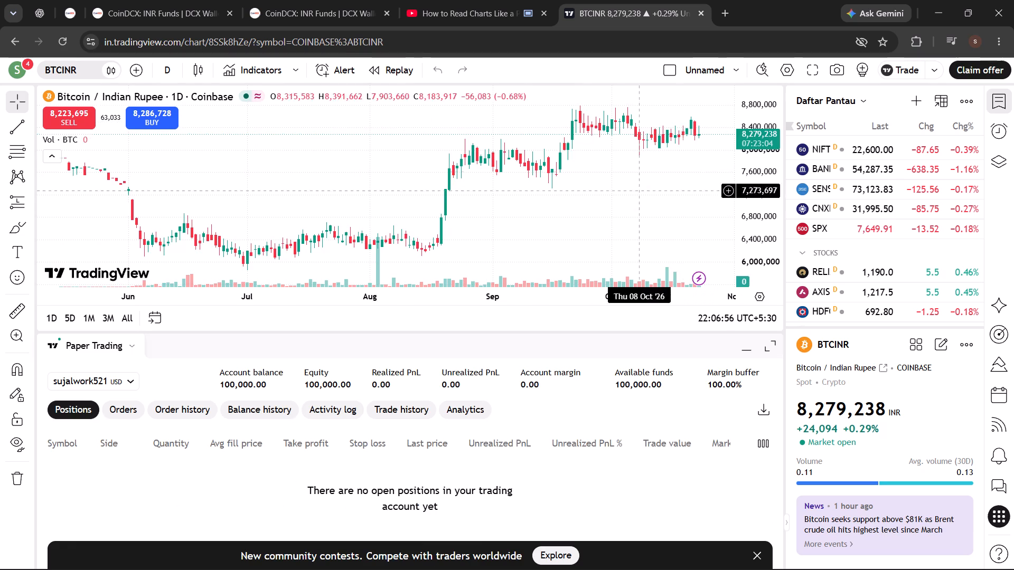
Examine the BTCINR daily price history at different time spans and price scales.
{"action": "left_click_drag", "start_coordinate": [657, 169], "coordinate": [546, 243]}
{"action": "left_click_drag", "start_coordinate": [763, 154], "coordinate": [747, 246]}
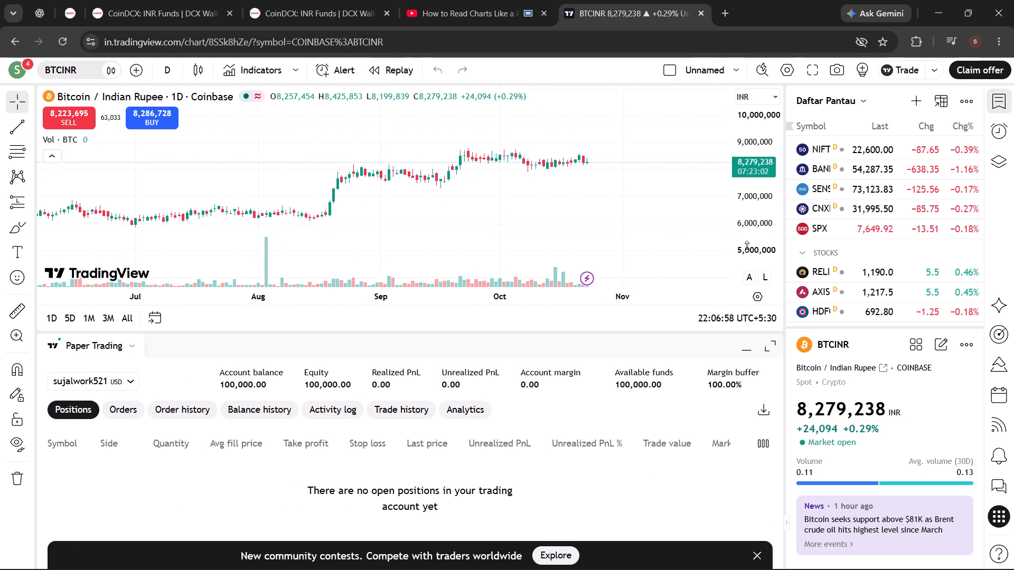
{"action": "left_click_drag", "start_coordinate": [747, 246], "coordinate": [730, 145]}
{"action": "scroll", "coordinate": [561, 208], "scroll_direction": "down", "scroll_amount": 4}
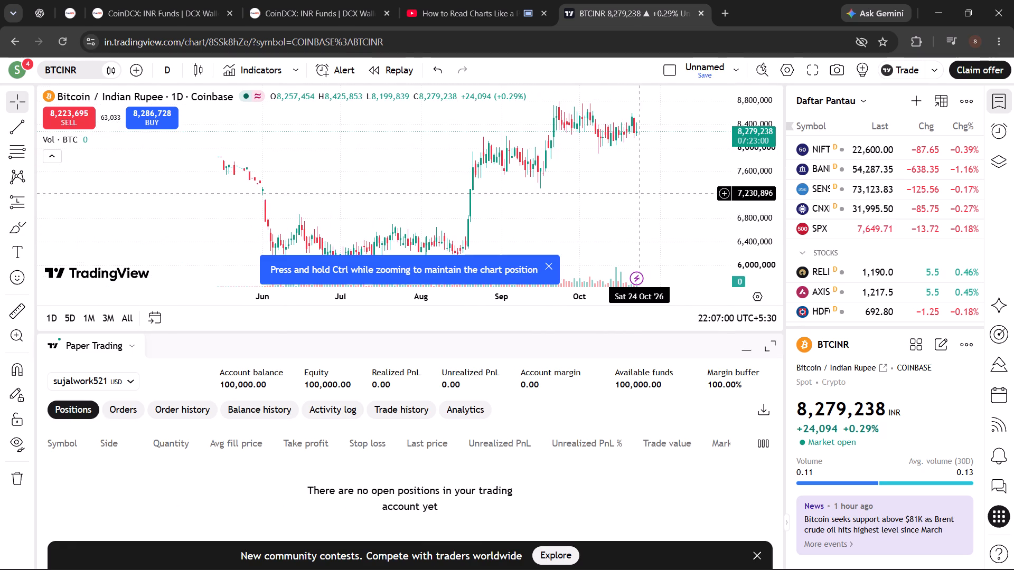
{"action": "left_click_drag", "start_coordinate": [607, 220], "coordinate": [605, 187]}
{"action": "scroll", "coordinate": [538, 202], "scroll_direction": "down", "scroll_amount": 5}
{"action": "left_click_drag", "start_coordinate": [550, 153], "coordinate": [450, 189]}
{"action": "scroll", "coordinate": [457, 184], "scroll_direction": "up", "scroll_amount": 4}
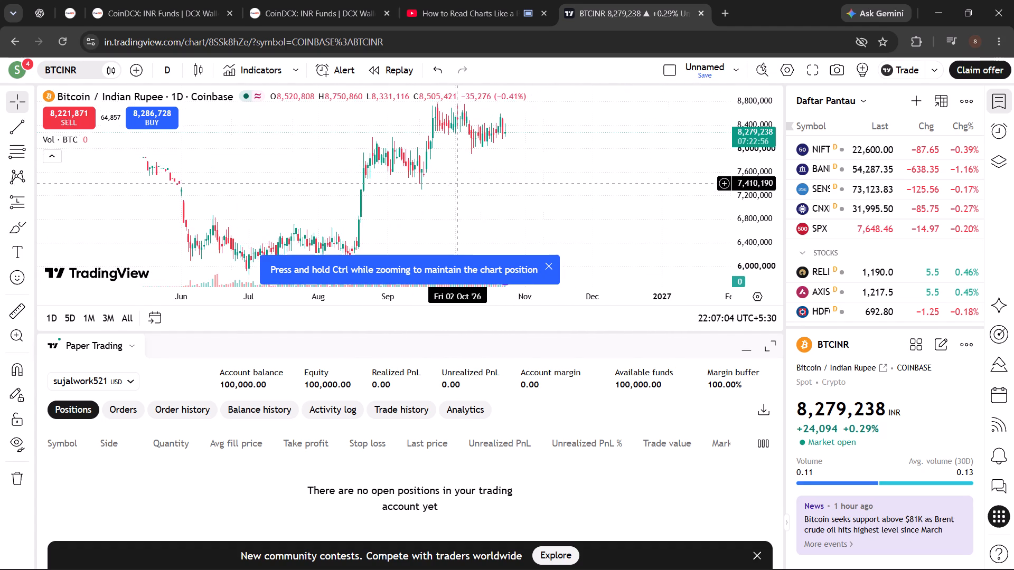
{"action": "left_click_drag", "start_coordinate": [464, 186], "coordinate": [513, 185]}
{"action": "left_click_drag", "start_coordinate": [747, 148], "coordinate": [749, 183]}
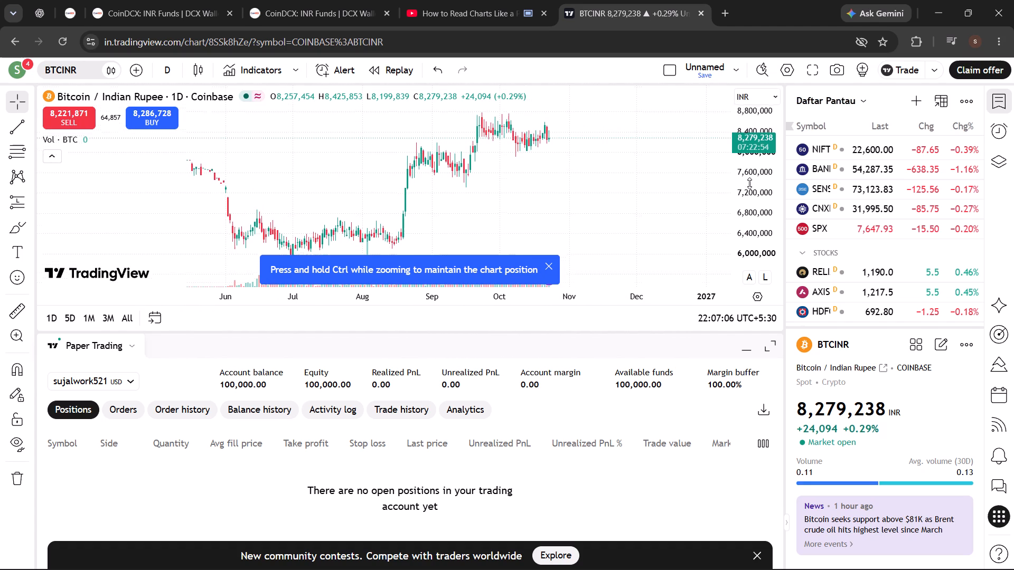
{"action": "left_click_drag", "start_coordinate": [749, 183], "coordinate": [749, 193]}
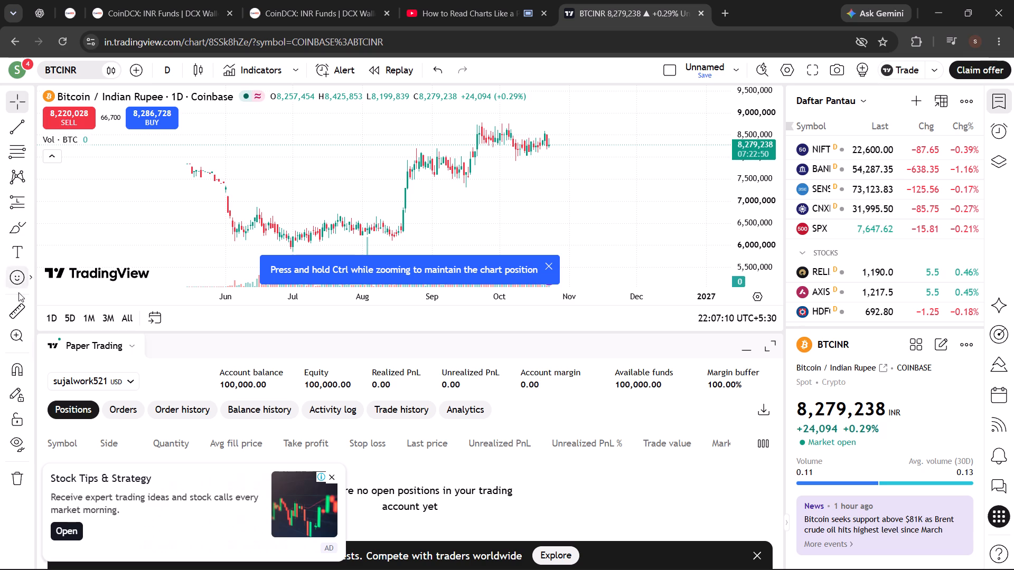
Draw a rectangle along the June–August lows from 7 Jun to 2 Dec 2026, between about 5,984,000 and 6,163,000.
{"action": "left_click", "coordinate": [18, 230]}
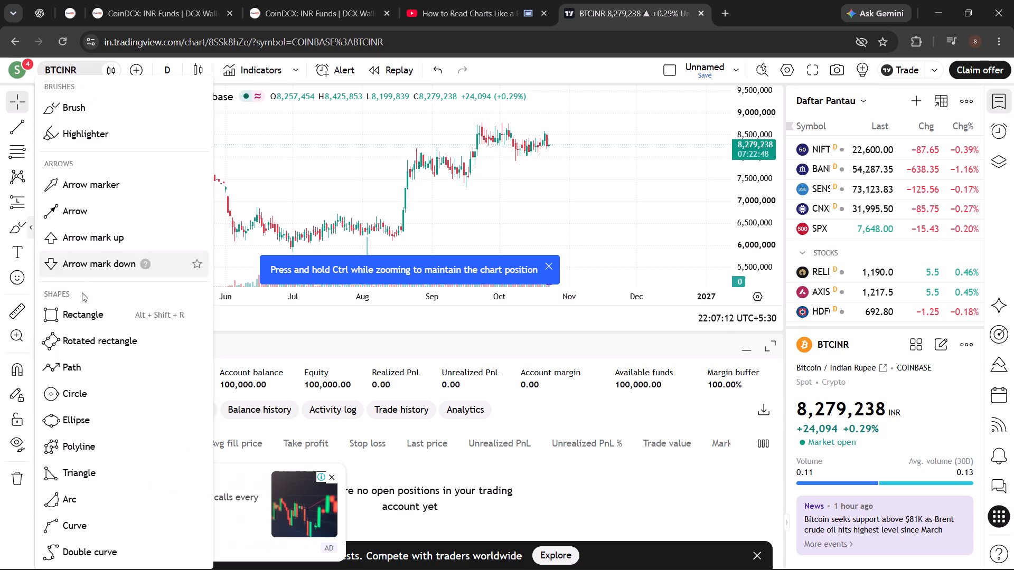
{"action": "left_click", "coordinate": [77, 319]}
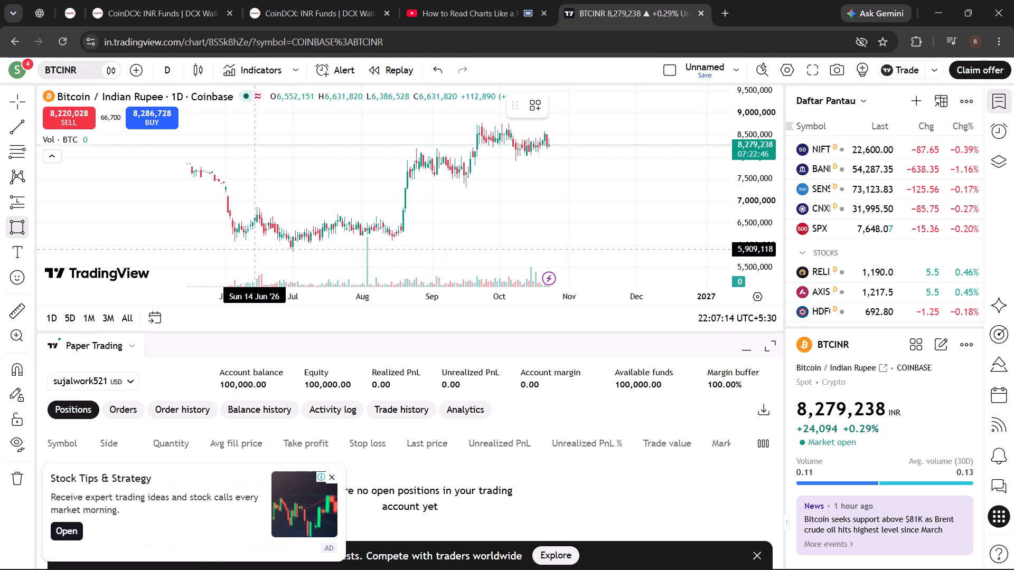
{"action": "left_click_drag", "start_coordinate": [240, 246], "coordinate": [637, 240]}
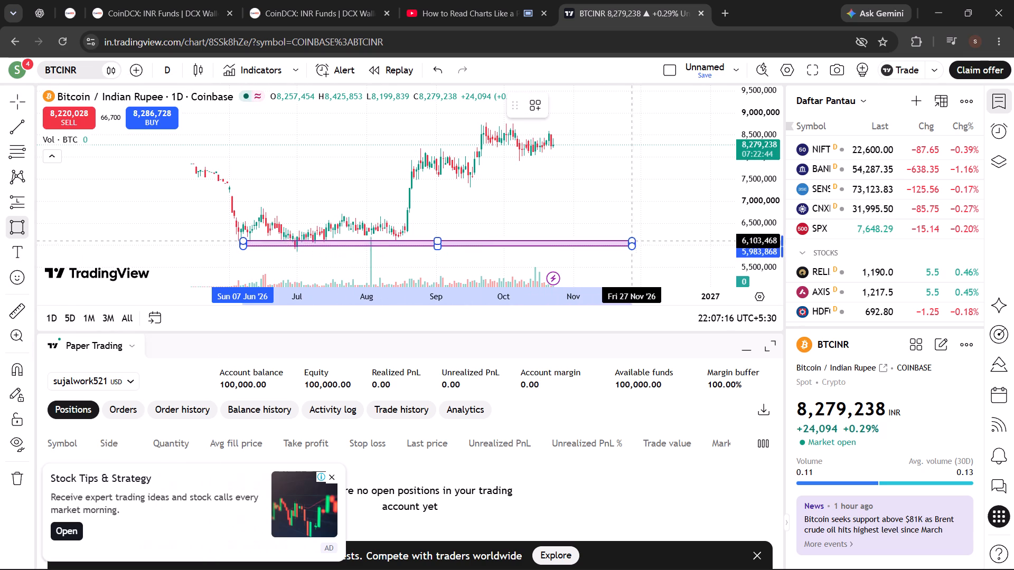
{"action": "left_click_drag", "start_coordinate": [637, 240], "coordinate": [642, 237]}
{"action": "left_click", "coordinate": [642, 237]}
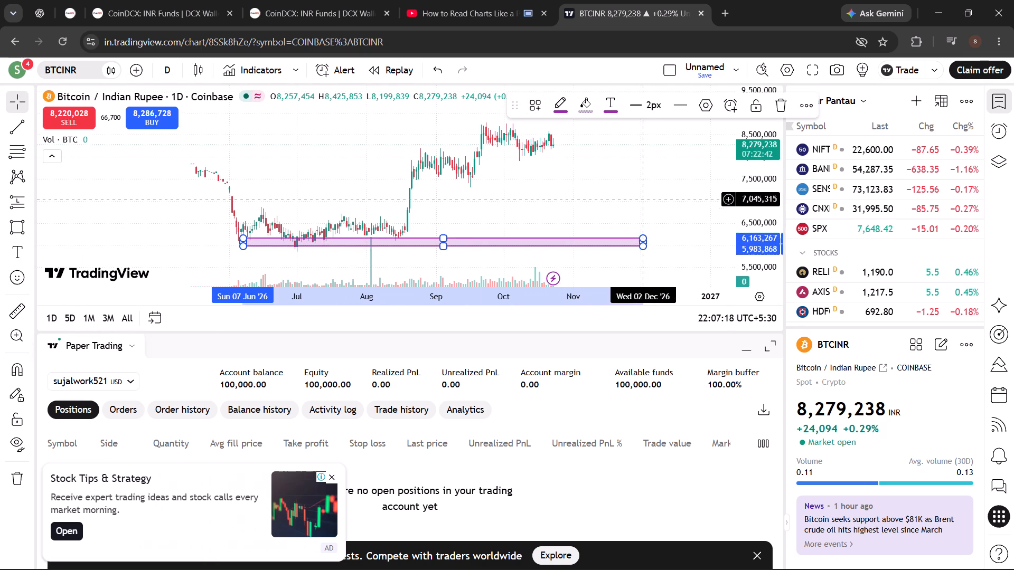
{"action": "left_click", "coordinate": [638, 197]}
{"action": "left_click_drag", "start_coordinate": [608, 172], "coordinate": [595, 215]}
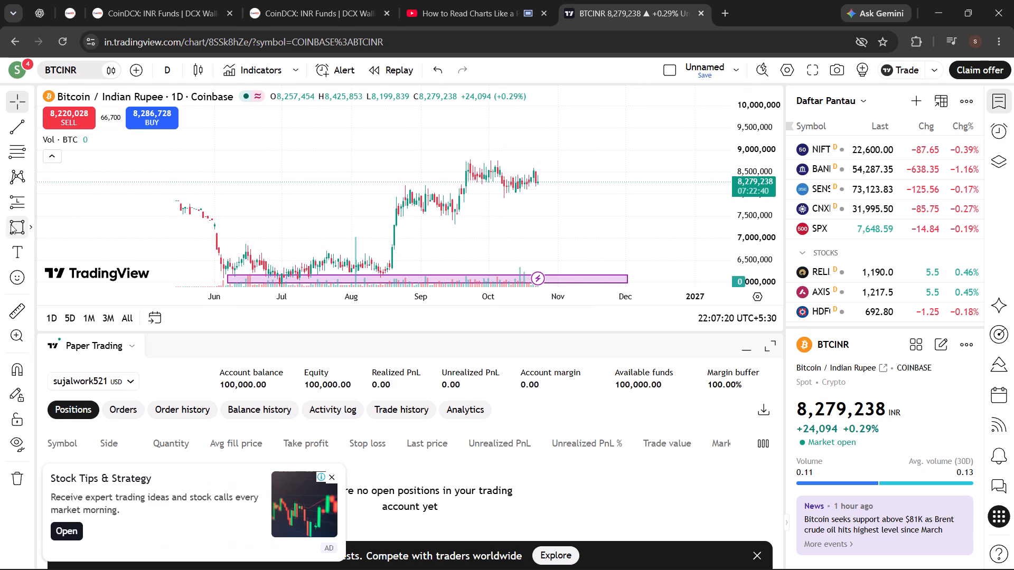
Draw a rectangle along the September–October highs from 14 Aug to 8 Dec 2026, between about 8,615,000 and 8,794,000.
{"action": "left_click", "coordinate": [13, 224]}
{"action": "left_click_drag", "start_coordinate": [380, 166], "coordinate": [692, 161]}
{"action": "left_click_drag", "start_coordinate": [604, 166], "coordinate": [692, 161]}
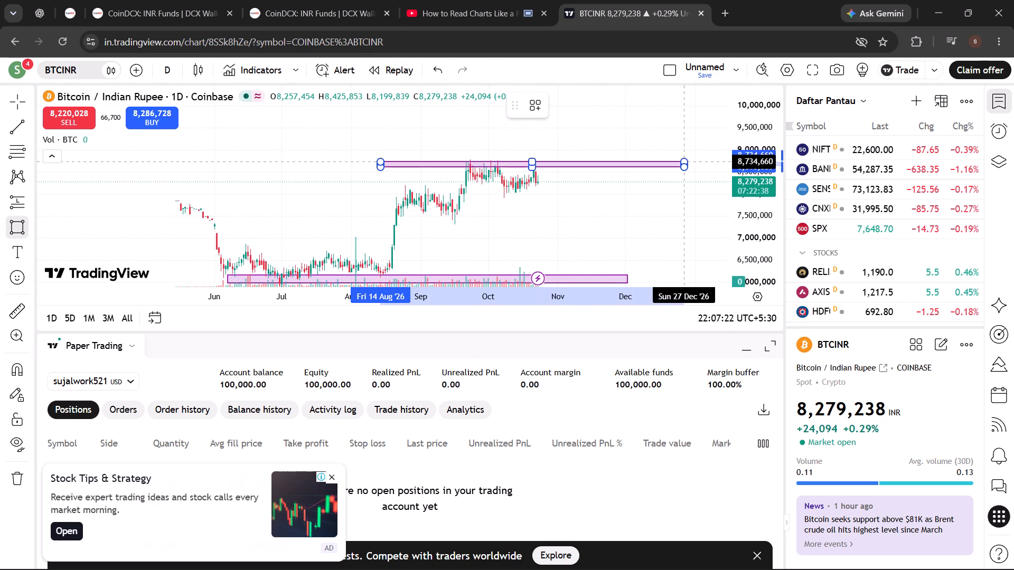
{"action": "left_click_drag", "start_coordinate": [692, 161], "coordinate": [697, 159]}
{"action": "left_click", "coordinate": [581, 130]}
{"action": "left_click", "coordinate": [617, 125]}
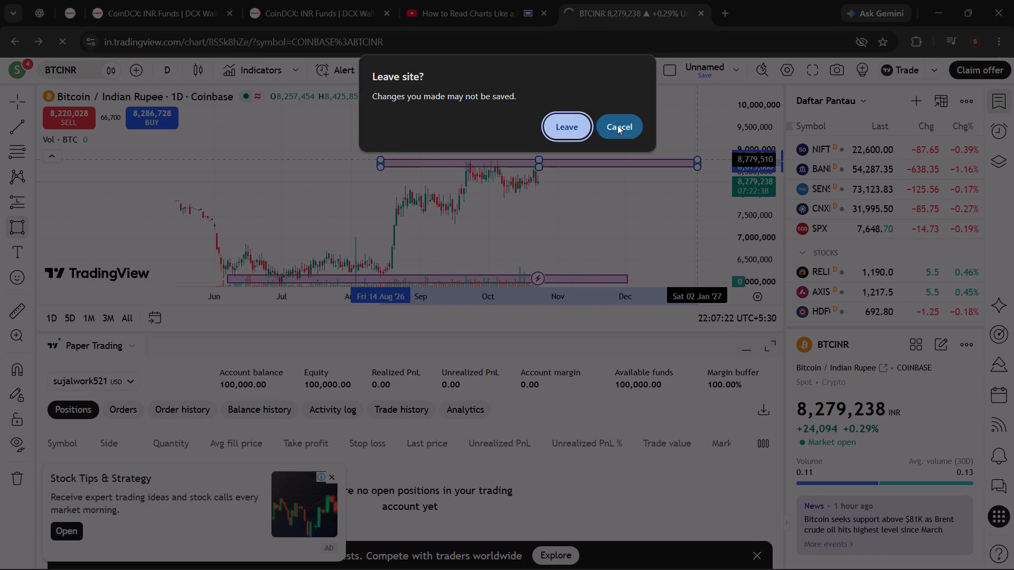
{"action": "left_click", "coordinate": [618, 195]}
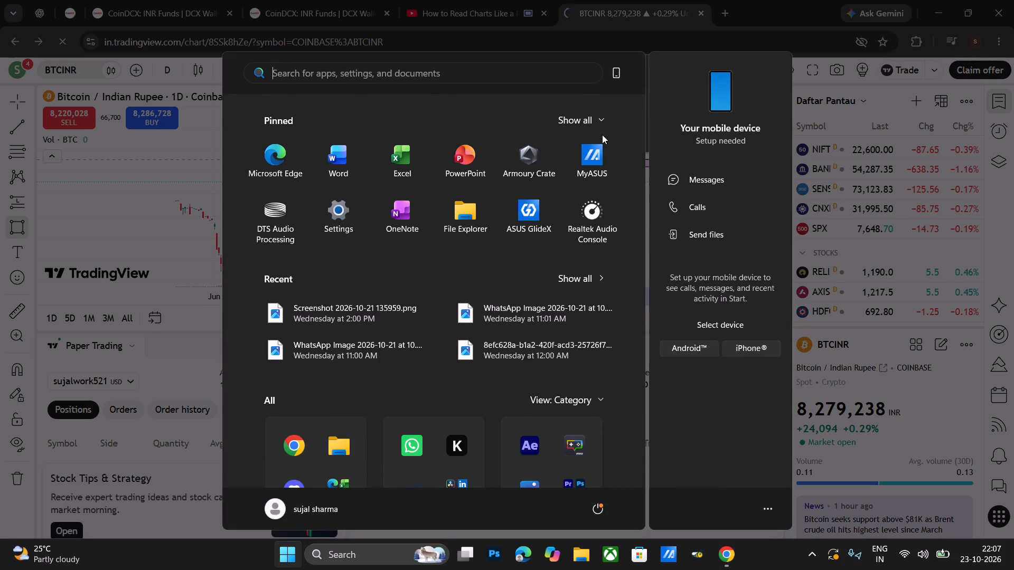
{"action": "key", "text": "Escape"}
{"action": "key", "text": "Escape"}
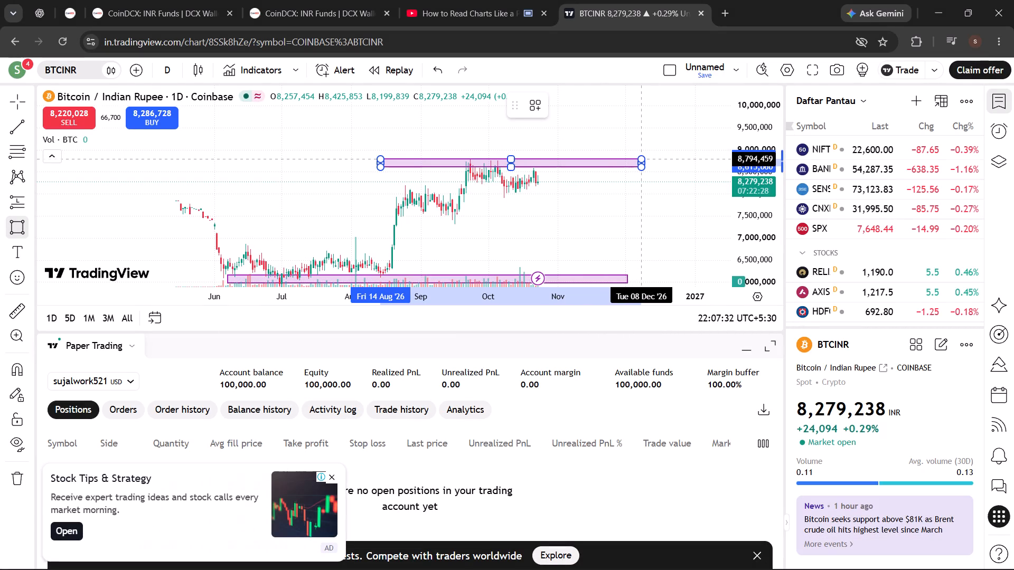
{"action": "left_click", "coordinate": [641, 158]}
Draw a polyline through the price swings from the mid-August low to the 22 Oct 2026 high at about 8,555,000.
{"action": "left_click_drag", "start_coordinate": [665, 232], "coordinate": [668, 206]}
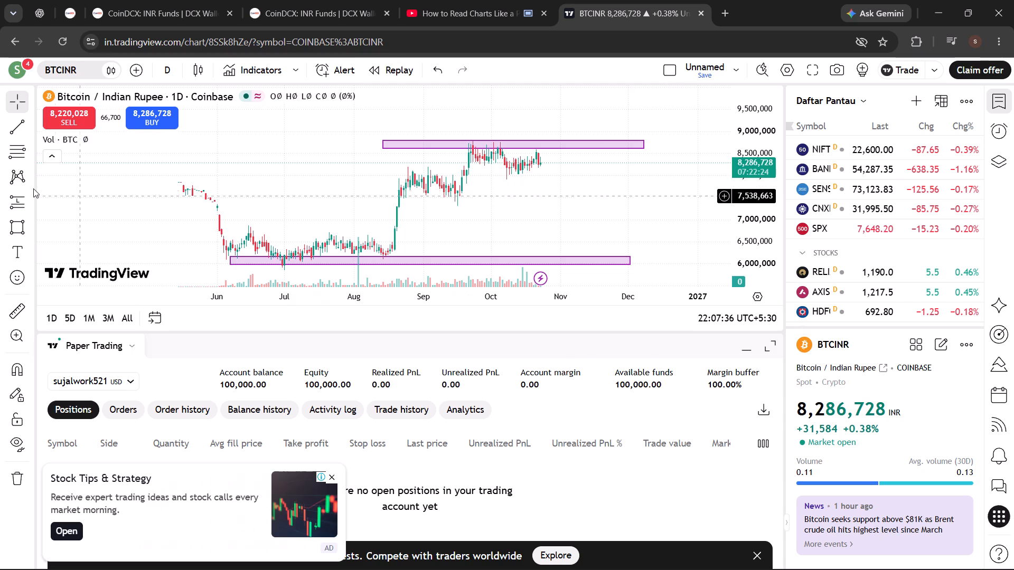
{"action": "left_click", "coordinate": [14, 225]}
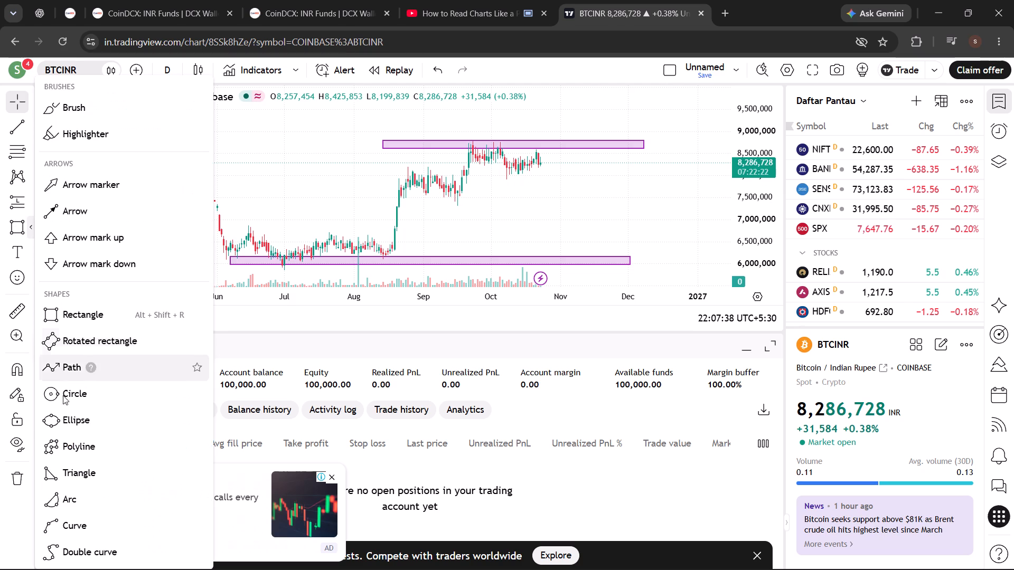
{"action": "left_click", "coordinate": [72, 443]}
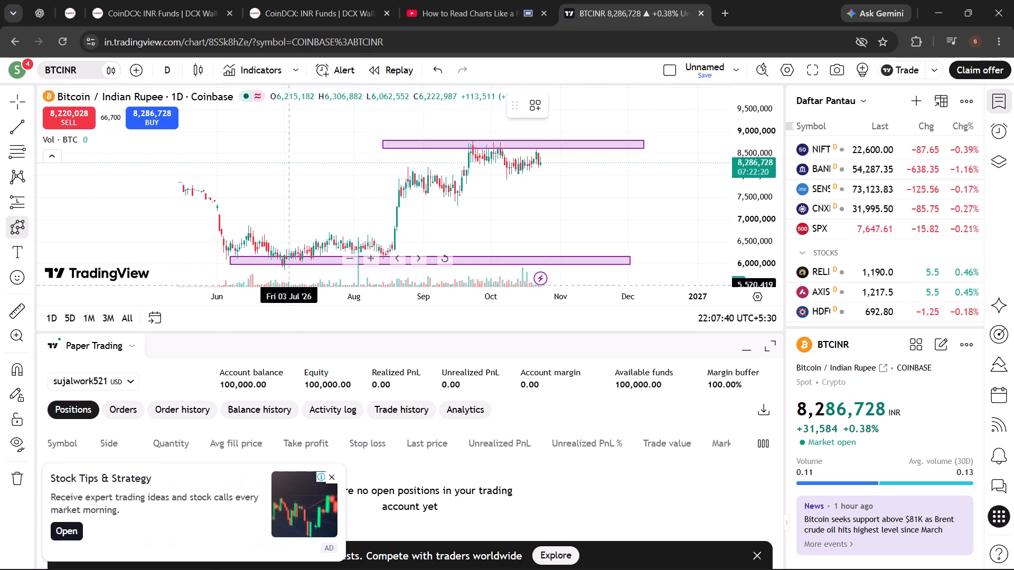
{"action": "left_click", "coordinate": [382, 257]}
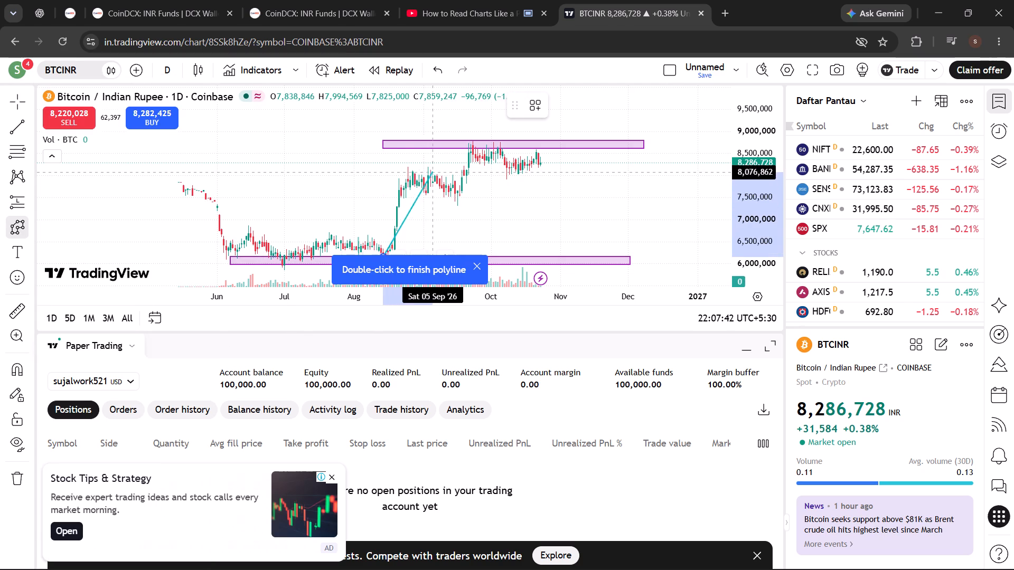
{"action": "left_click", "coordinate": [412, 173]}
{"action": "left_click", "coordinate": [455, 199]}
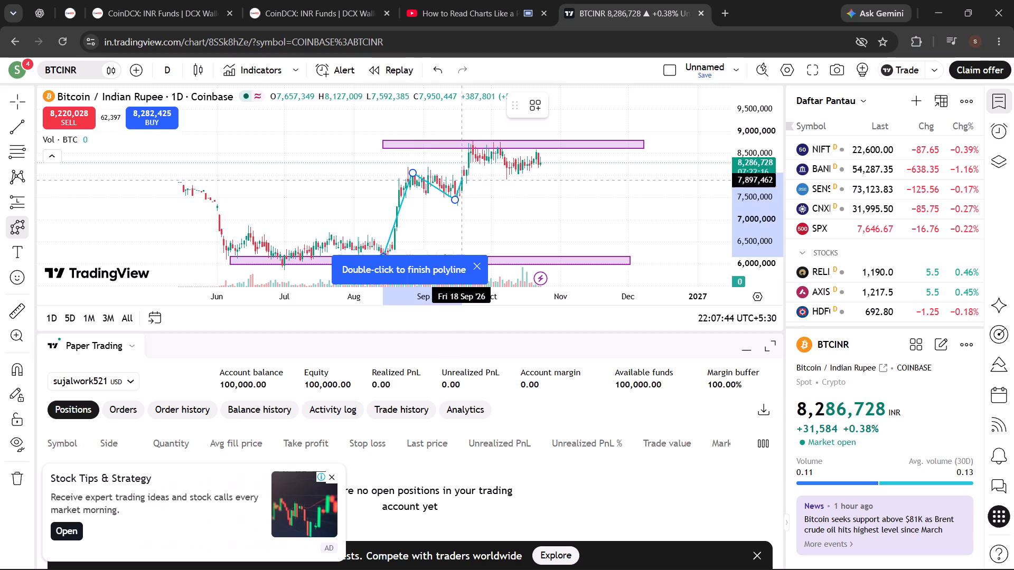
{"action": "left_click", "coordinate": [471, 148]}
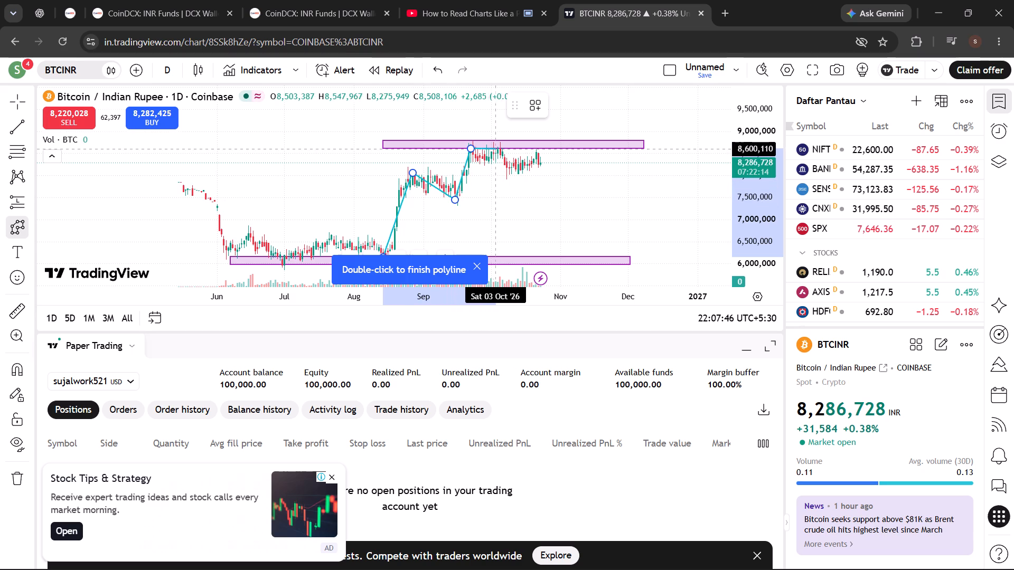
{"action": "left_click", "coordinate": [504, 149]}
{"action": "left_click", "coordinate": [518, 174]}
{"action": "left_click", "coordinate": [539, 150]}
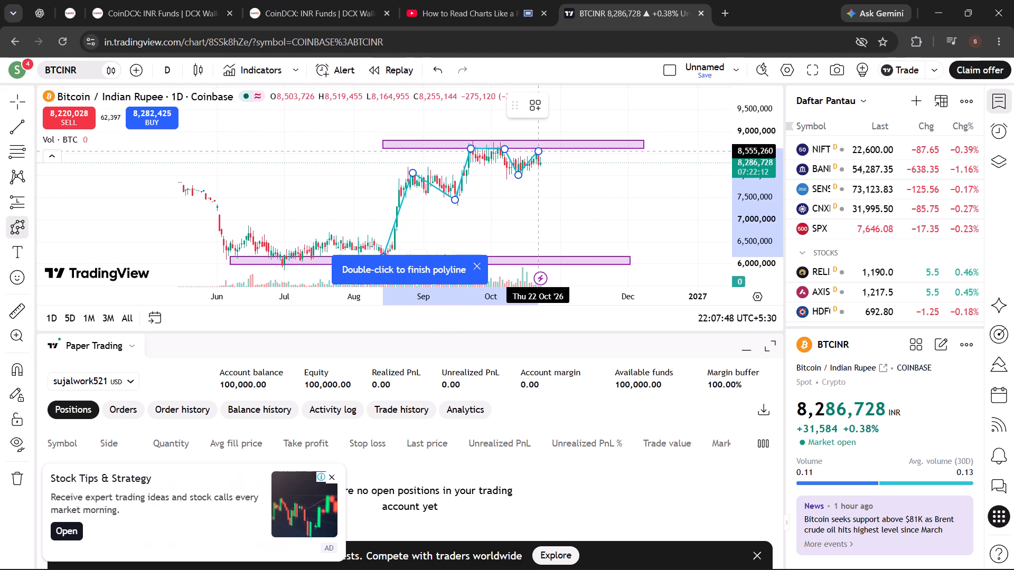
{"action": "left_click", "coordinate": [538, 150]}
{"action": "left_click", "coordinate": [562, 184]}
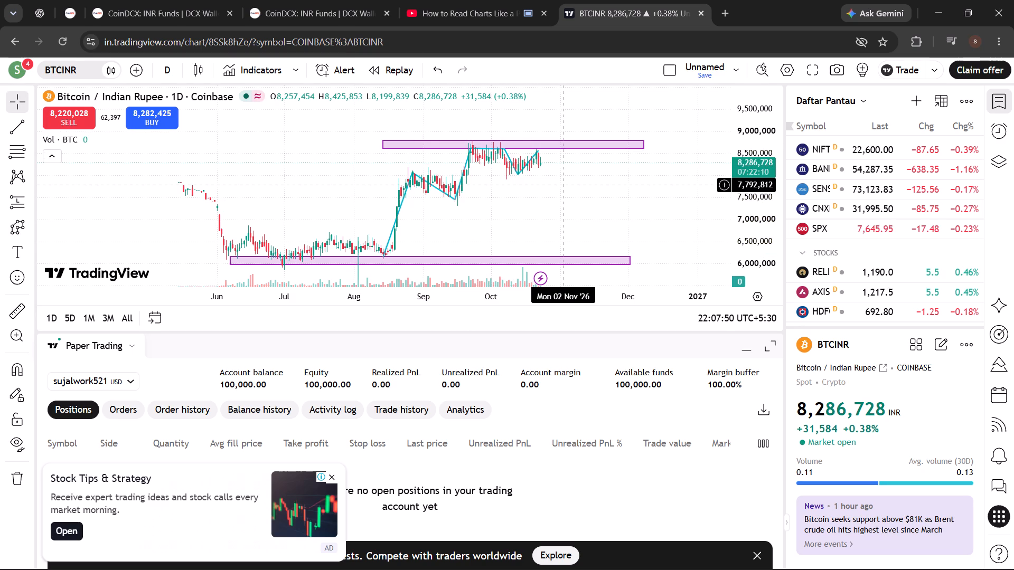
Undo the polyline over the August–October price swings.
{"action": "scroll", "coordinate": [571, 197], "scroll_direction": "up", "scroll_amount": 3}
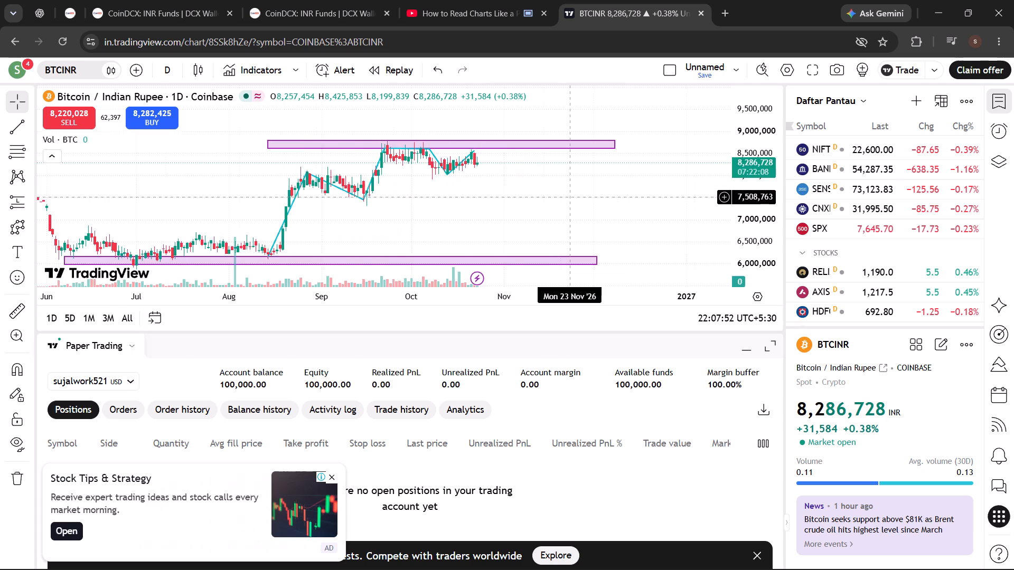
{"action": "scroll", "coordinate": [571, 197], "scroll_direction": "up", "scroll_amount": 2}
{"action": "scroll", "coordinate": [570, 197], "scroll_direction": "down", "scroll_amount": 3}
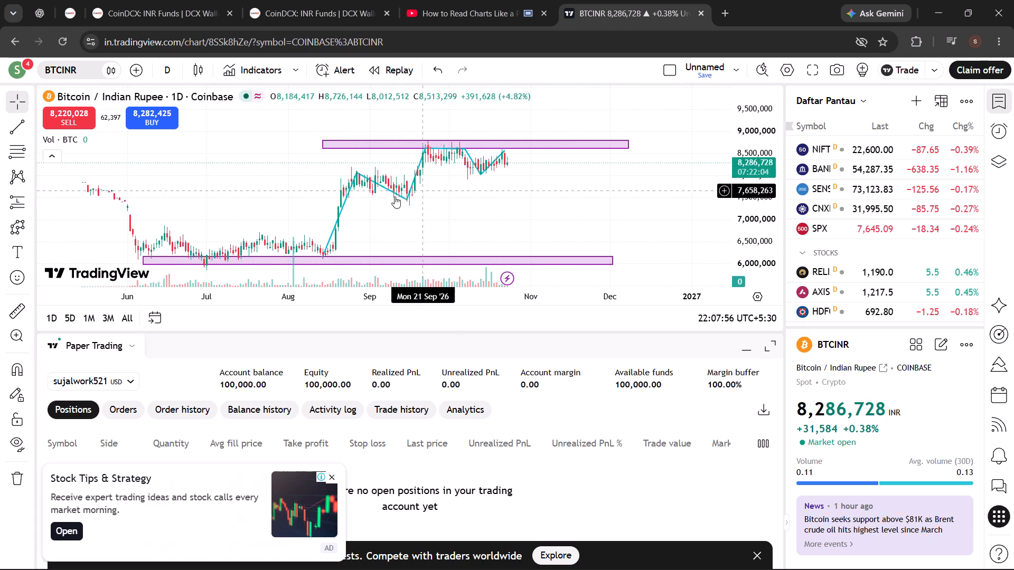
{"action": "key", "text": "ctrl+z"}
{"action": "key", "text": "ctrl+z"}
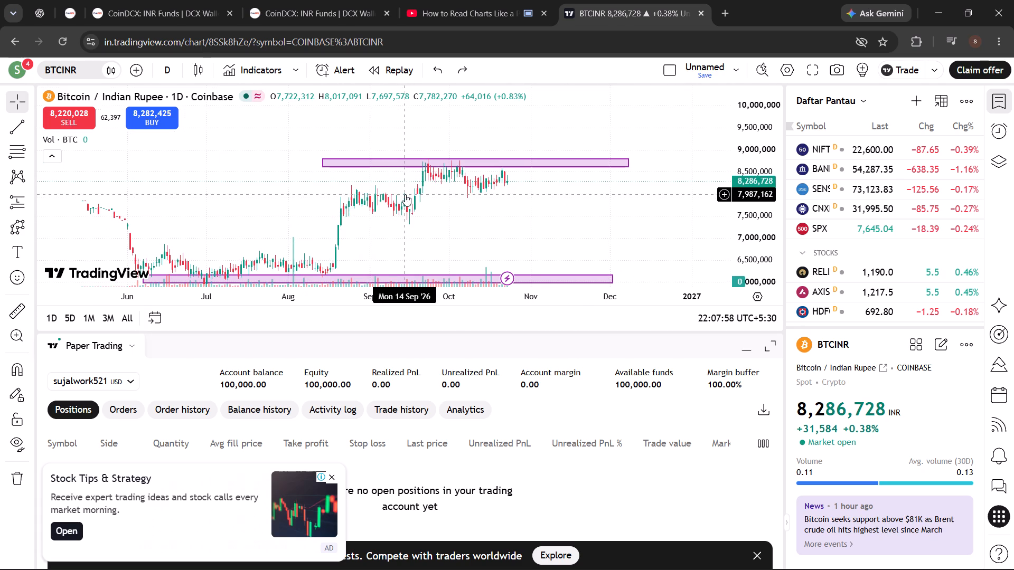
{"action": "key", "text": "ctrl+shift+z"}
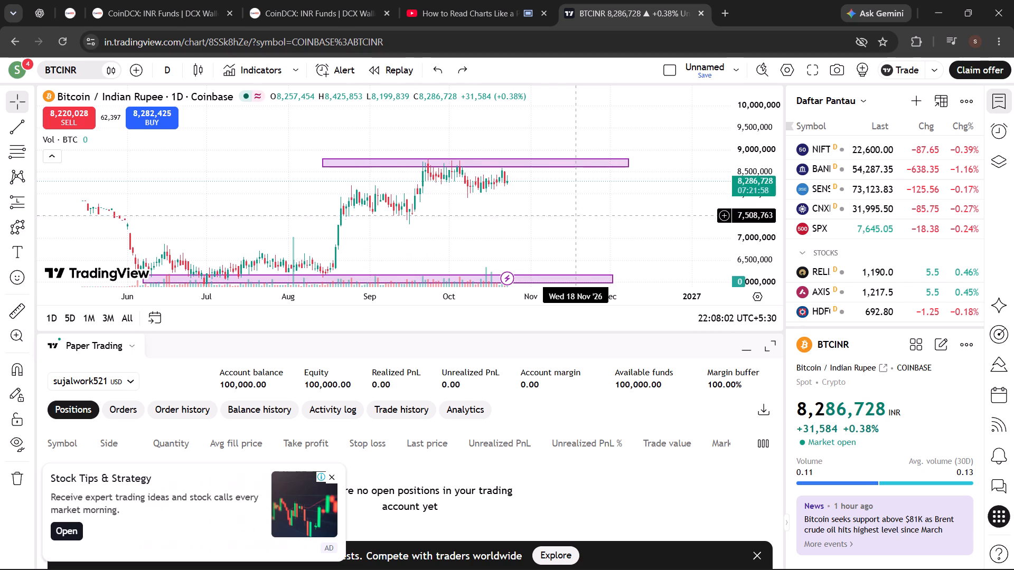
Draw a thin rectangle along the August–September lows from 23 Aug to 5 Dec 2026, between about 7,419,000 and 7,479,000.
{"action": "left_click", "coordinate": [23, 230]}
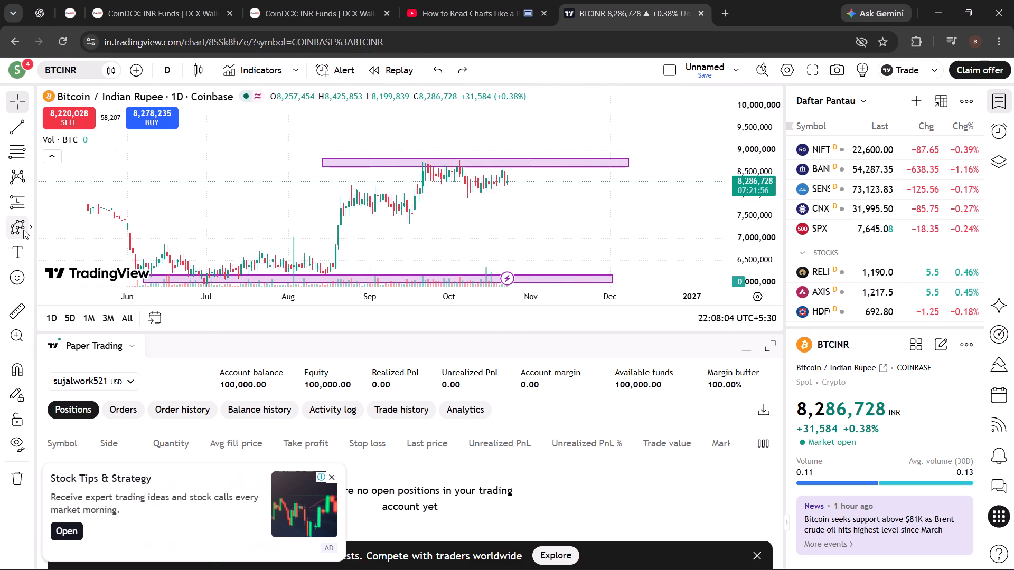
{"action": "left_click", "coordinate": [70, 326]}
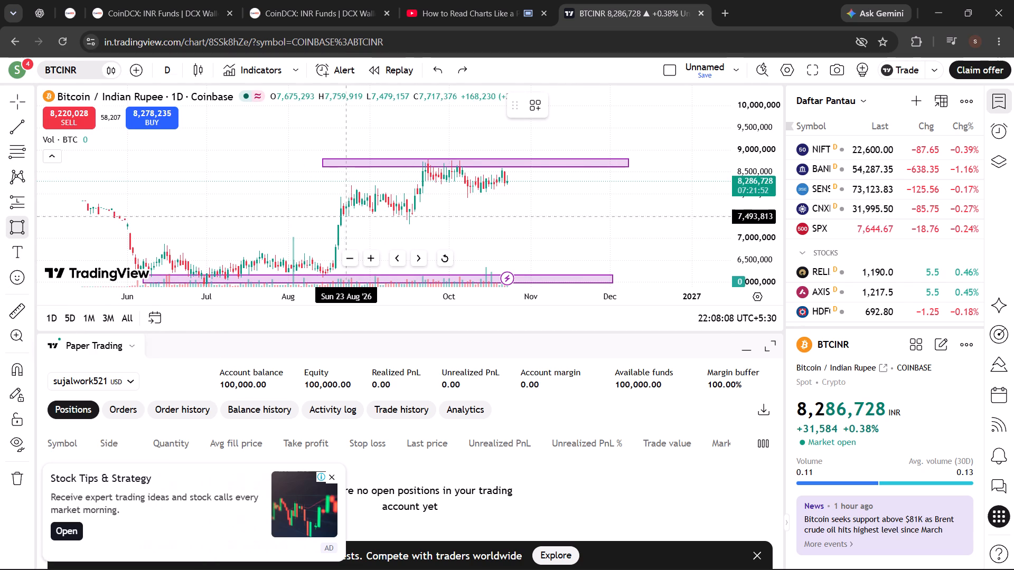
{"action": "left_click_drag", "start_coordinate": [348, 216], "coordinate": [611, 217]}
{"action": "left_click", "coordinate": [611, 217]}
{"action": "left_click_drag", "start_coordinate": [609, 220], "coordinate": [608, 222]}
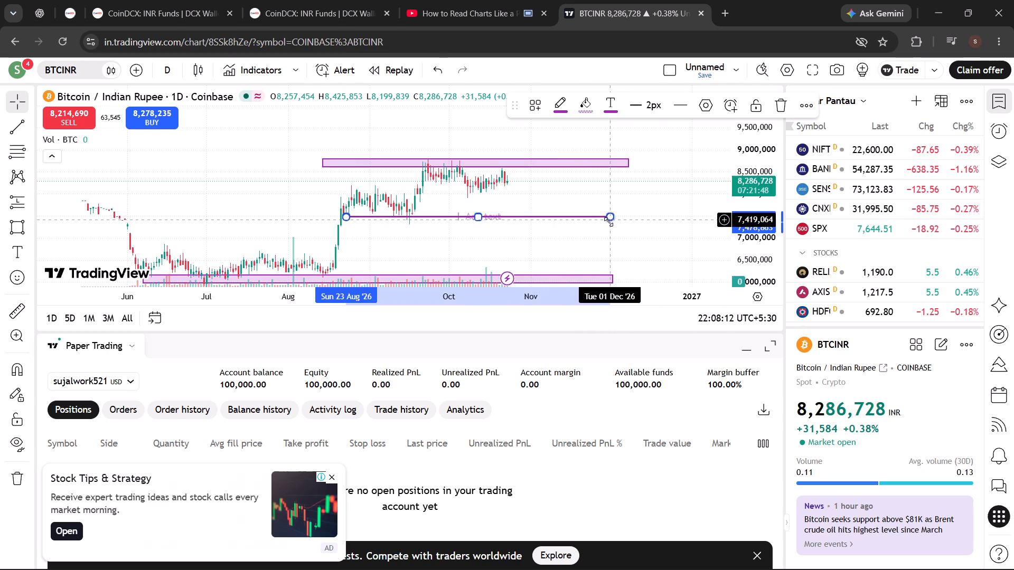
{"action": "left_click_drag", "start_coordinate": [608, 222], "coordinate": [621, 220]}
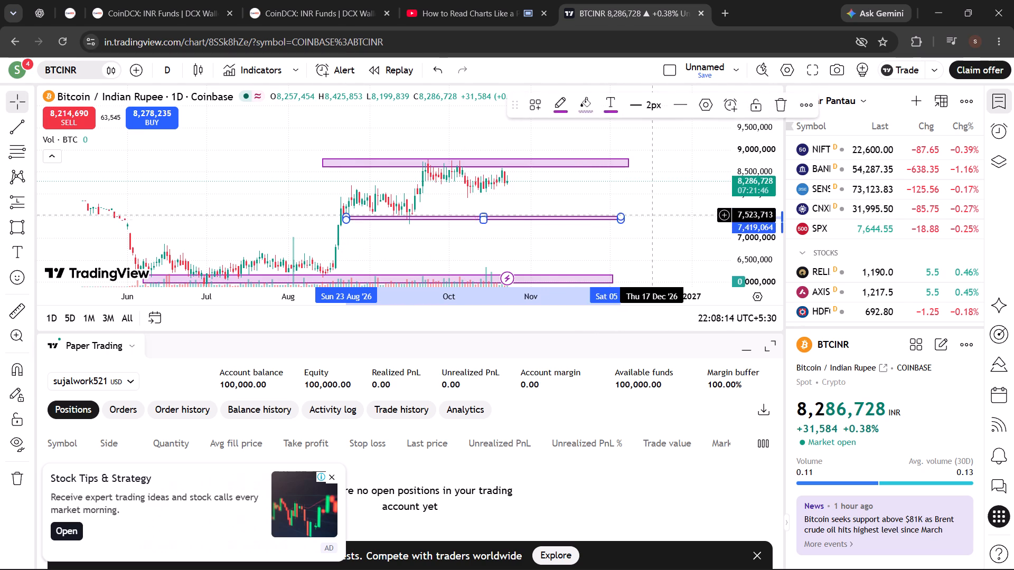
{"action": "left_click", "coordinate": [652, 214]}
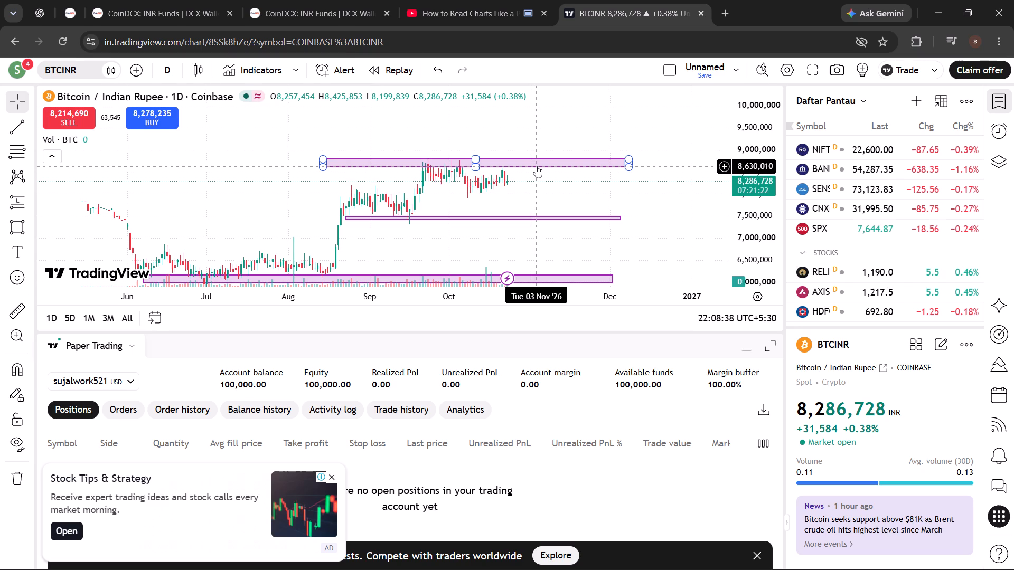
Start a BTCINR sell order and set its order type to Limit.
{"action": "scroll", "coordinate": [536, 175], "scroll_direction": "up", "scroll_amount": 2}
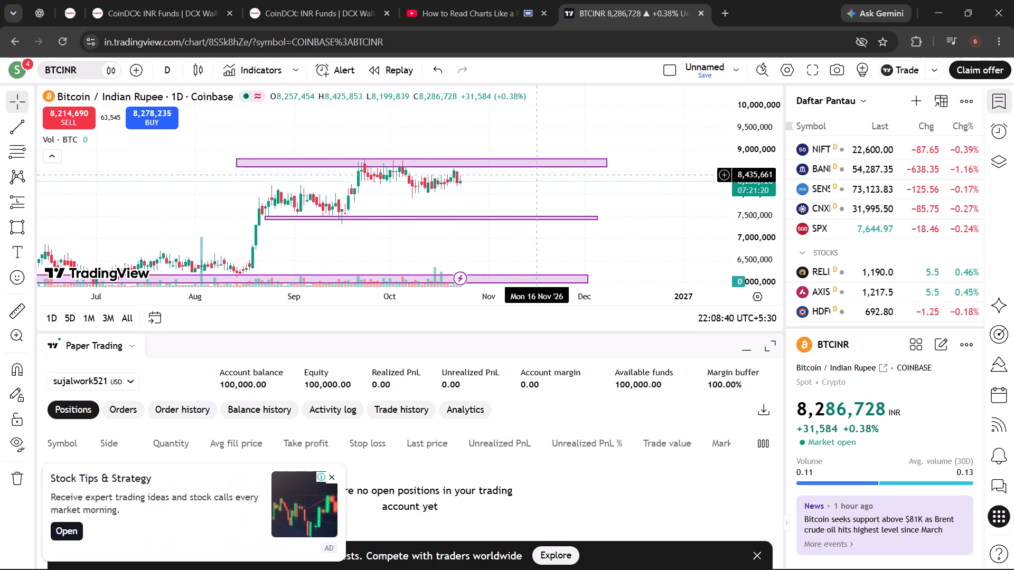
{"action": "scroll", "coordinate": [481, 195], "scroll_direction": "down", "scroll_amount": 1}
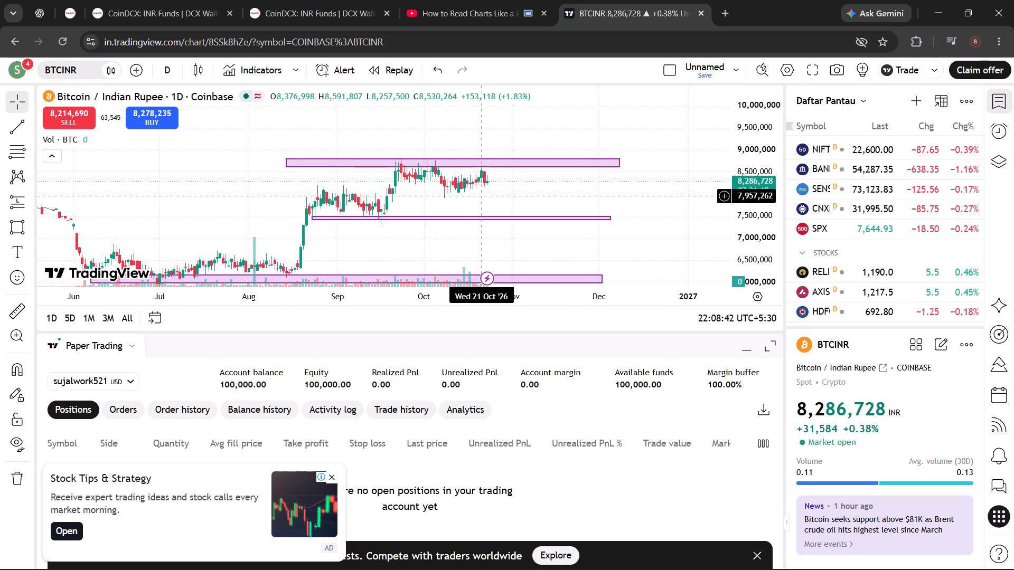
{"action": "left_click", "coordinate": [77, 117]}
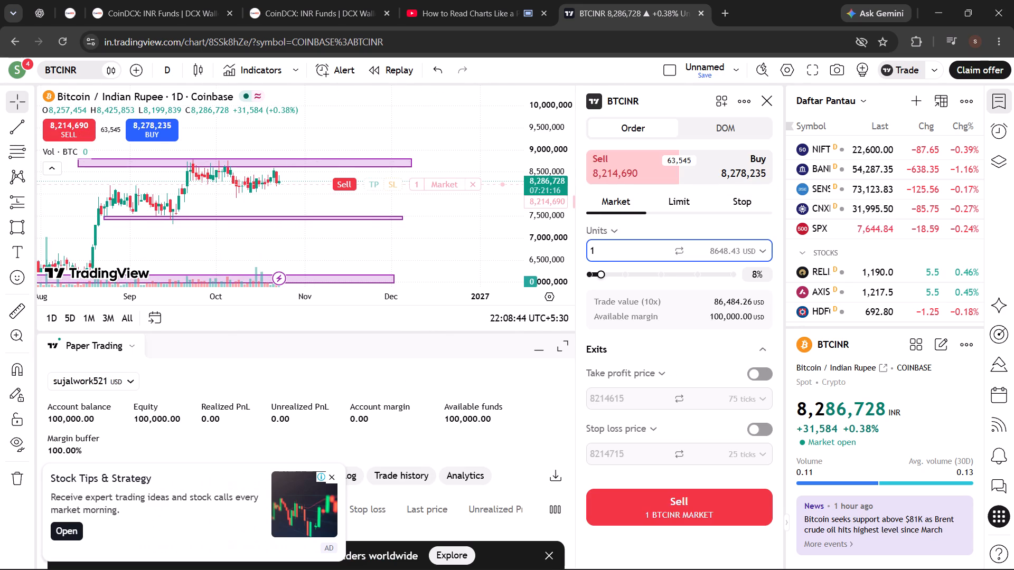
{"action": "left_click", "coordinate": [677, 204]}
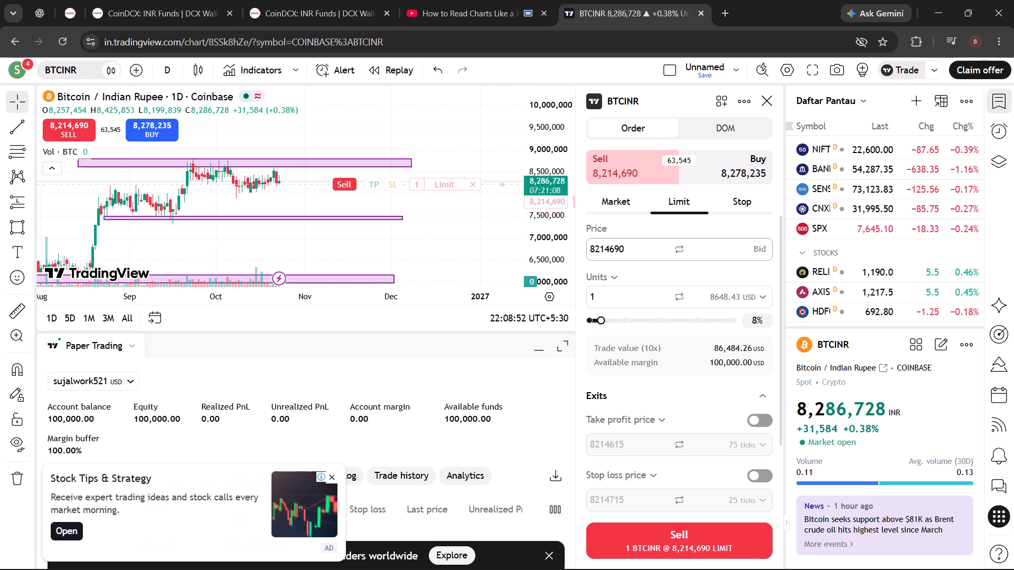
{"action": "left_click_drag", "start_coordinate": [566, 180], "coordinate": [541, 183]}
{"action": "left_click", "coordinate": [544, 180]}
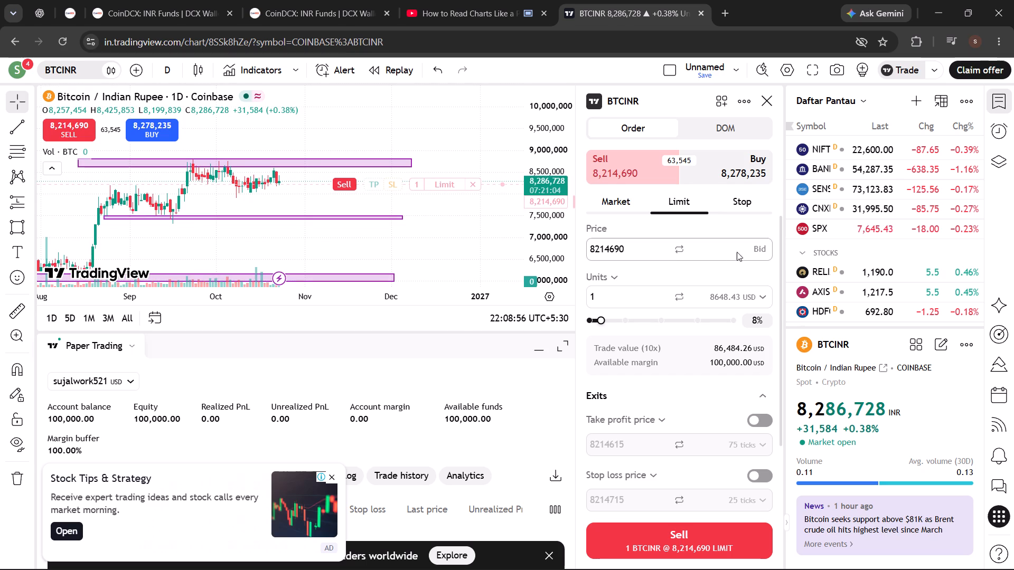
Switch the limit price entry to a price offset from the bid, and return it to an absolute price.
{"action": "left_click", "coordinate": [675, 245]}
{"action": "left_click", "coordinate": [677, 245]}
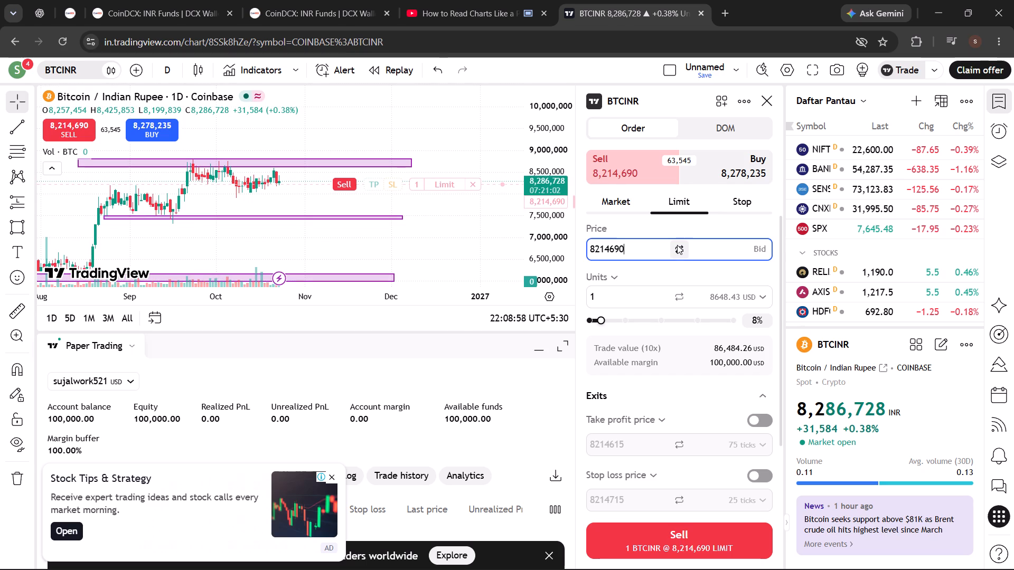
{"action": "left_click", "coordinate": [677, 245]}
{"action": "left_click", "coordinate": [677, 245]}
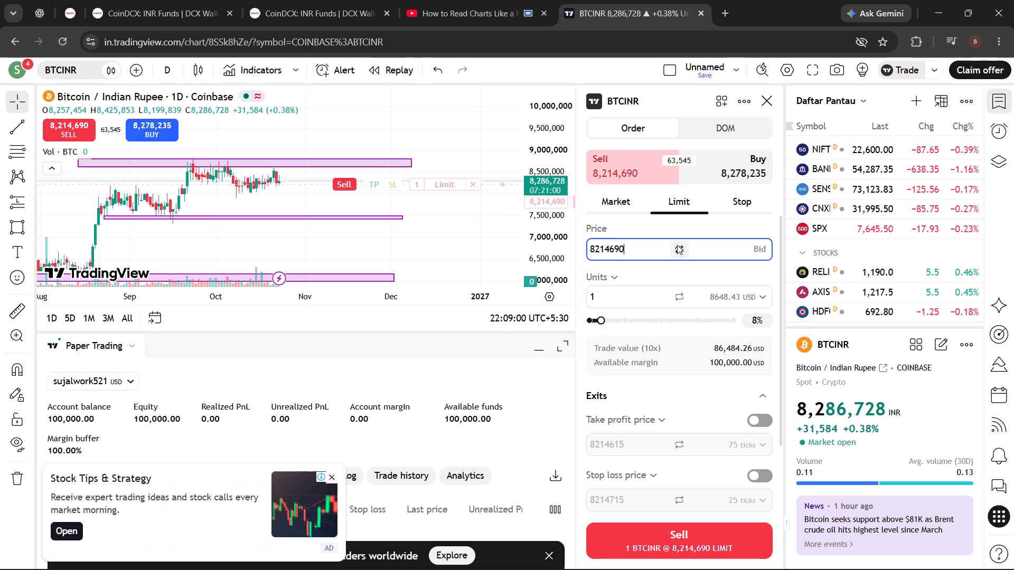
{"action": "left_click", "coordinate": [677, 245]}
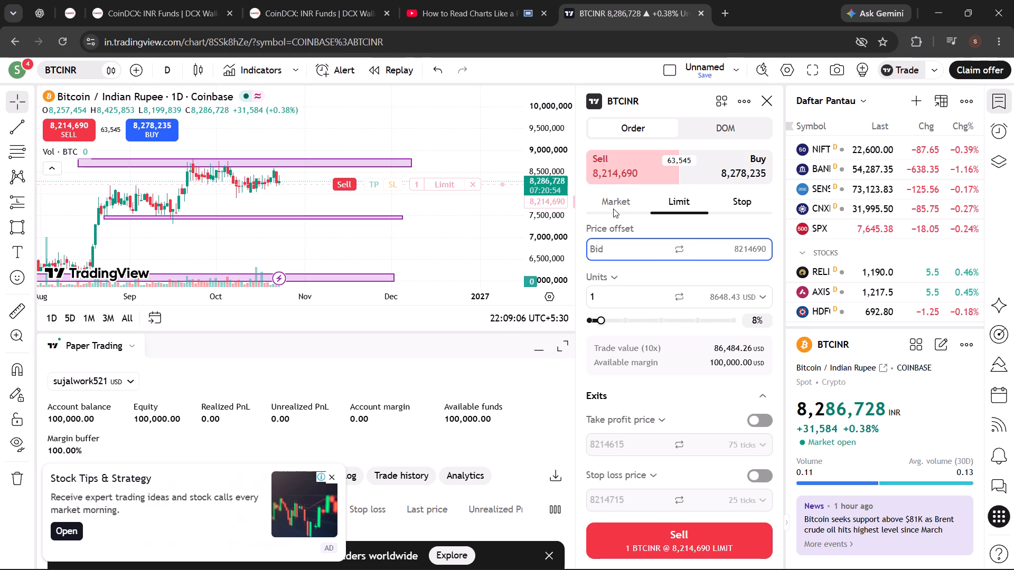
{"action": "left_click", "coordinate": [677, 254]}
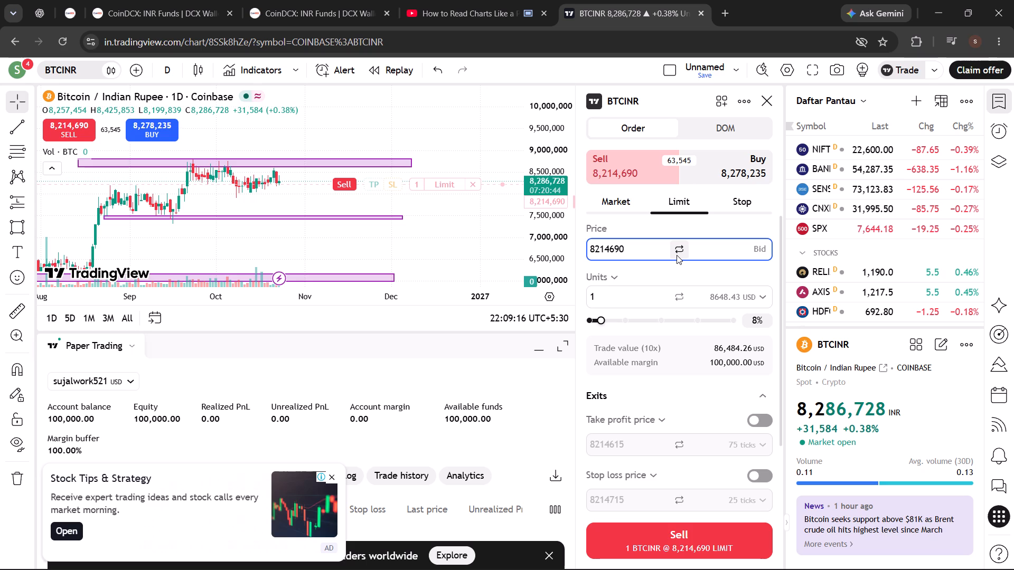
Vary the sell order size between 100% and small percentages of the balance, ending at 0%.
{"action": "left_click_drag", "start_coordinate": [609, 322], "coordinate": [737, 330]}
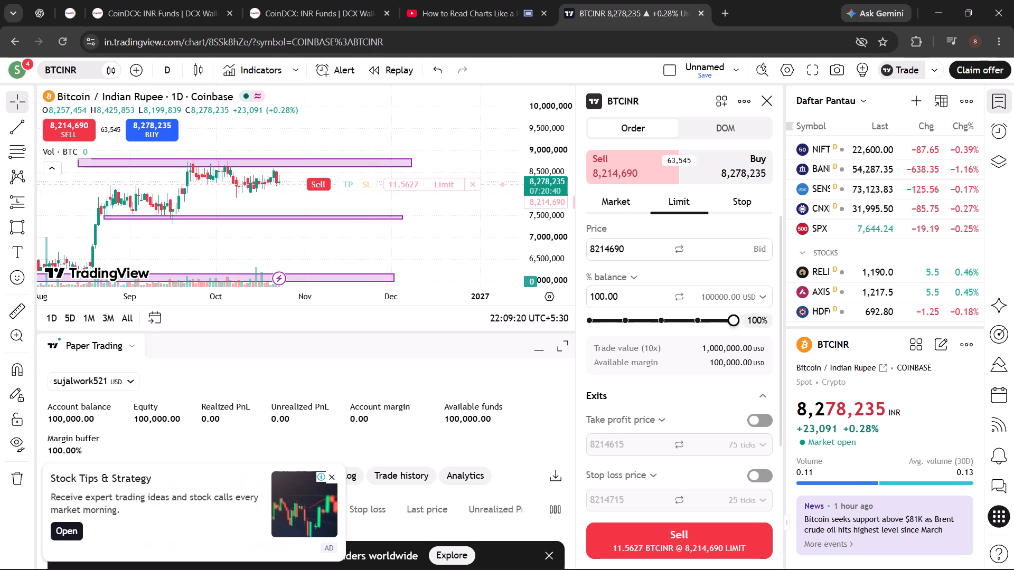
{"action": "left_click_drag", "start_coordinate": [737, 330], "coordinate": [593, 317]}
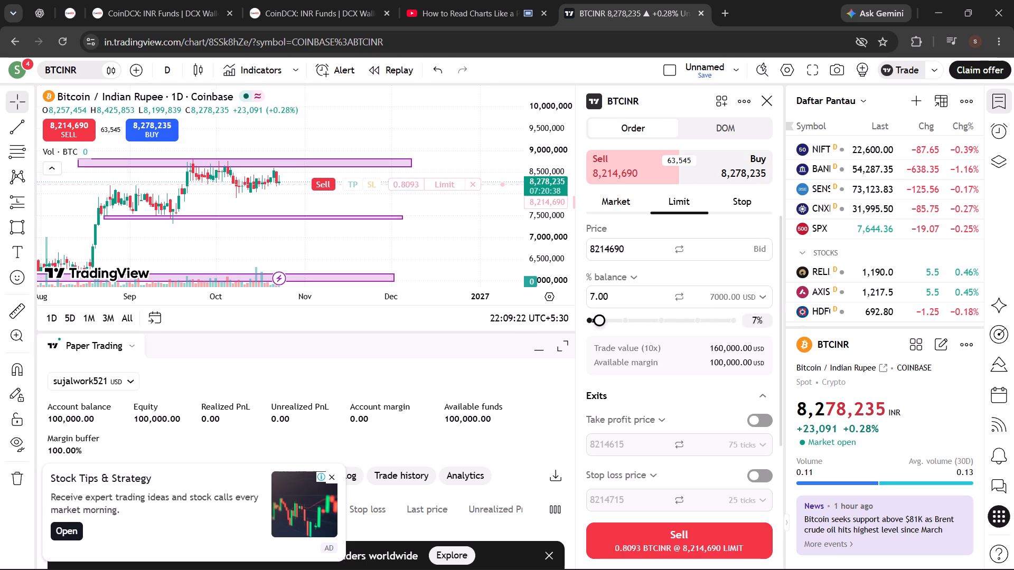
{"action": "left_click_drag", "start_coordinate": [593, 317], "coordinate": [750, 313]}
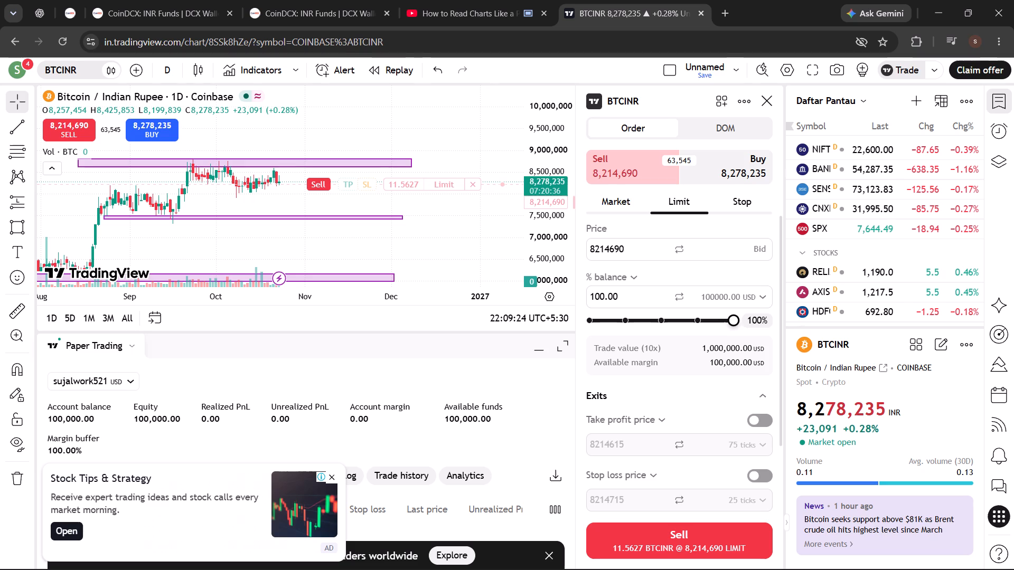
{"action": "left_click_drag", "start_coordinate": [750, 313], "coordinate": [583, 318]}
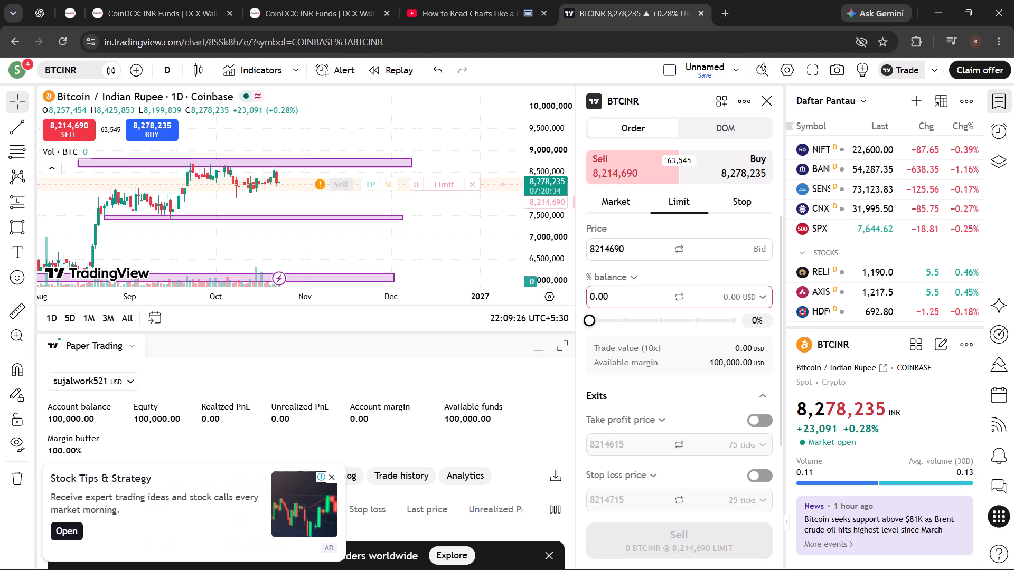
Try sizing the BTCINR sell order in units, and set the order size to 1% of the balance.
{"action": "left_click", "coordinate": [635, 279]}
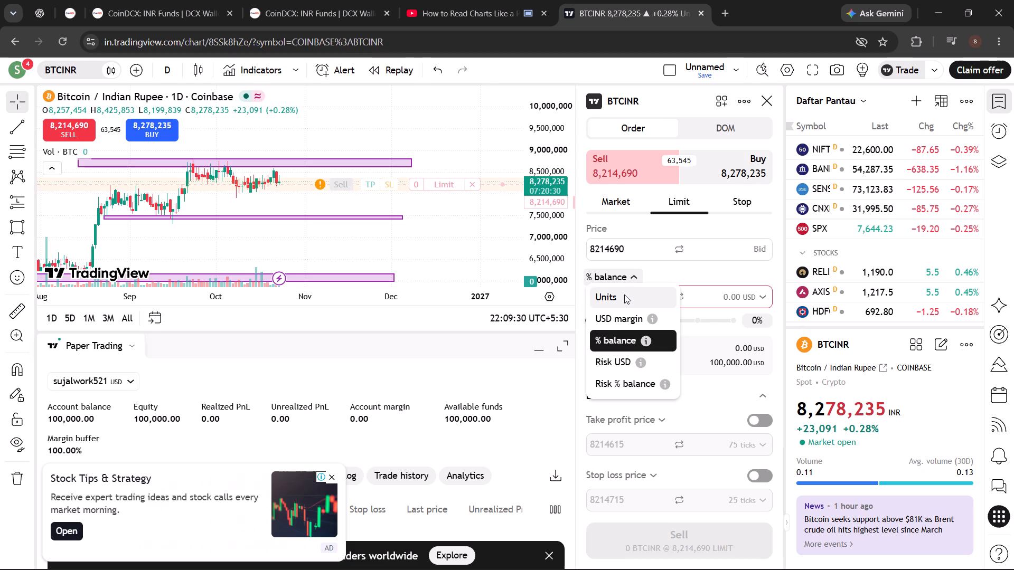
{"action": "left_click", "coordinate": [624, 294]}
{"action": "left_click", "coordinate": [653, 315]}
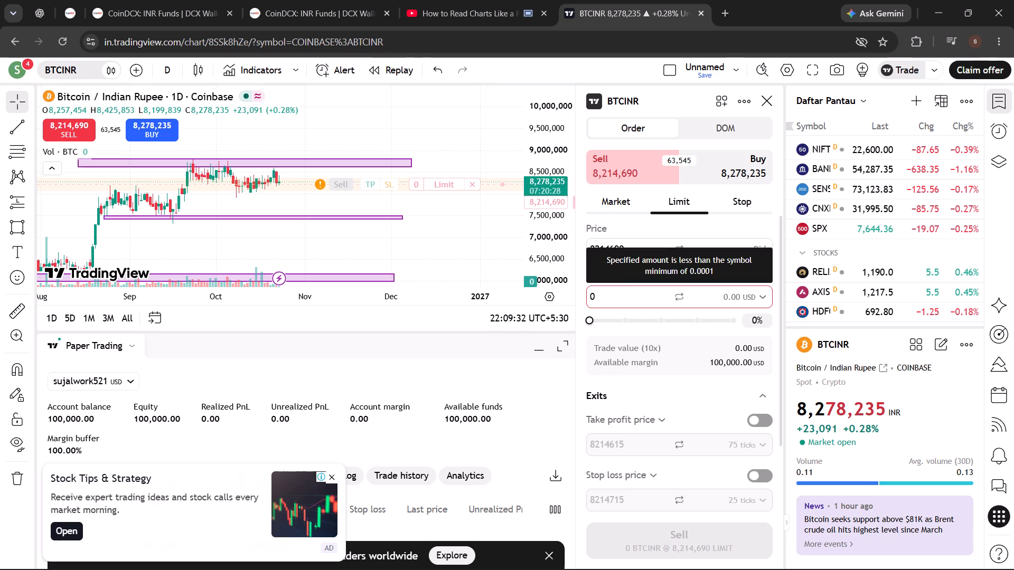
{"action": "left_click", "coordinate": [614, 278]}
{"action": "left_click", "coordinate": [614, 278]}
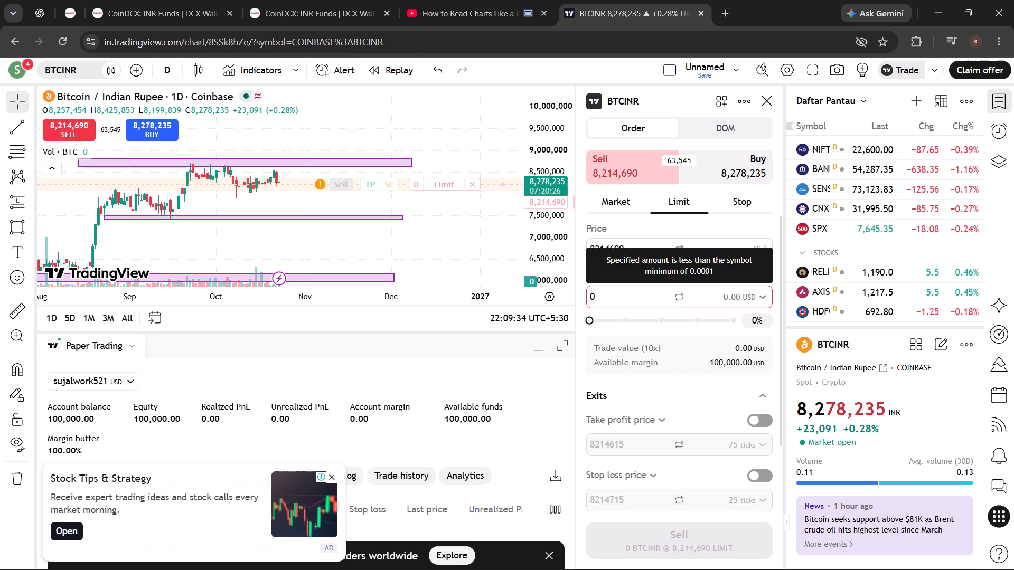
{"action": "left_click", "coordinate": [592, 318]}
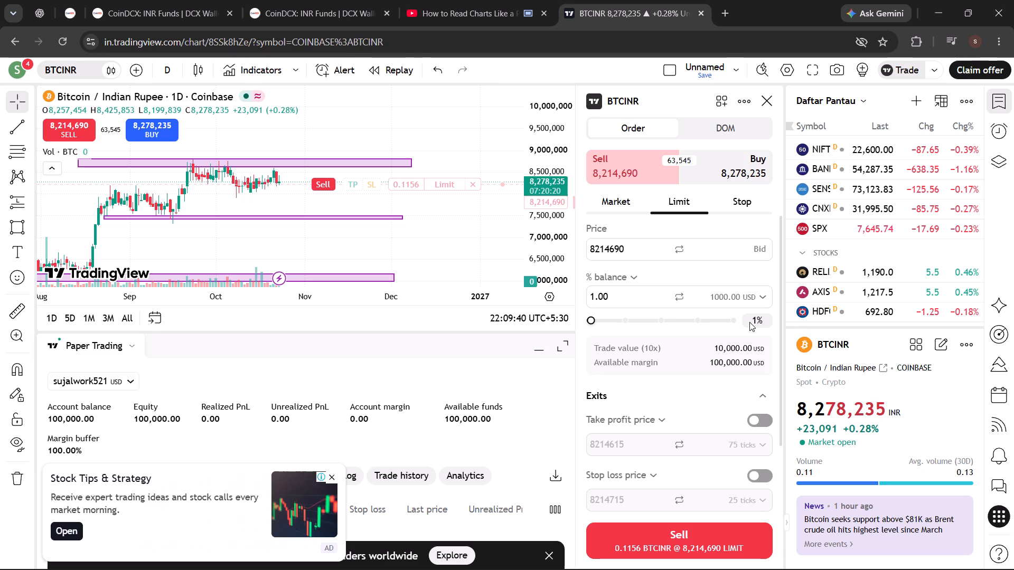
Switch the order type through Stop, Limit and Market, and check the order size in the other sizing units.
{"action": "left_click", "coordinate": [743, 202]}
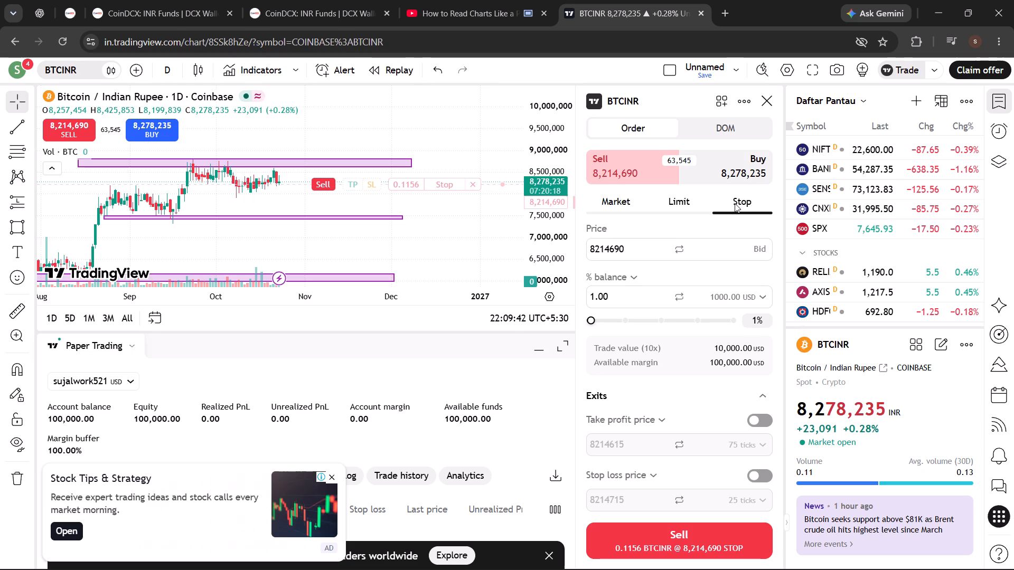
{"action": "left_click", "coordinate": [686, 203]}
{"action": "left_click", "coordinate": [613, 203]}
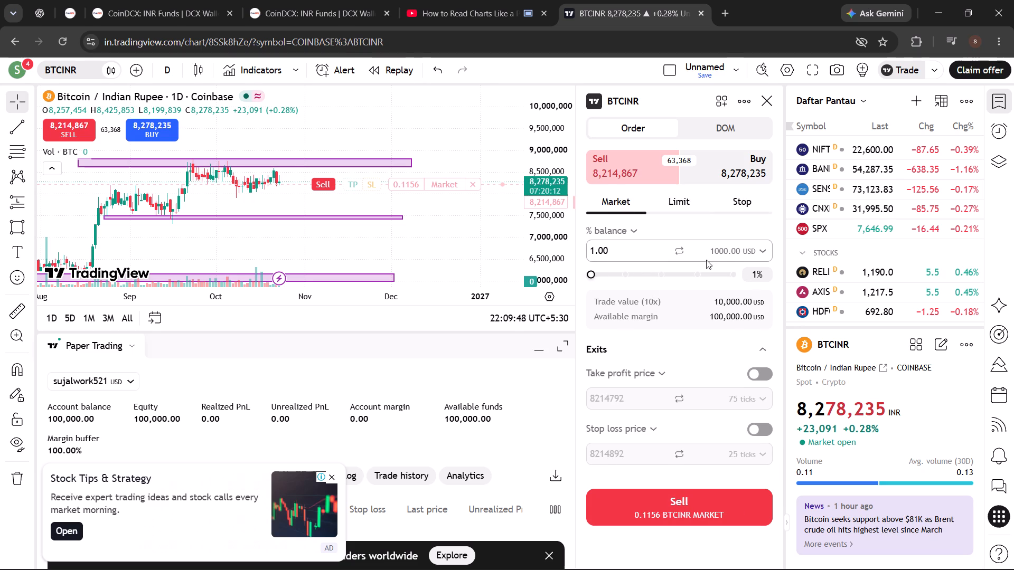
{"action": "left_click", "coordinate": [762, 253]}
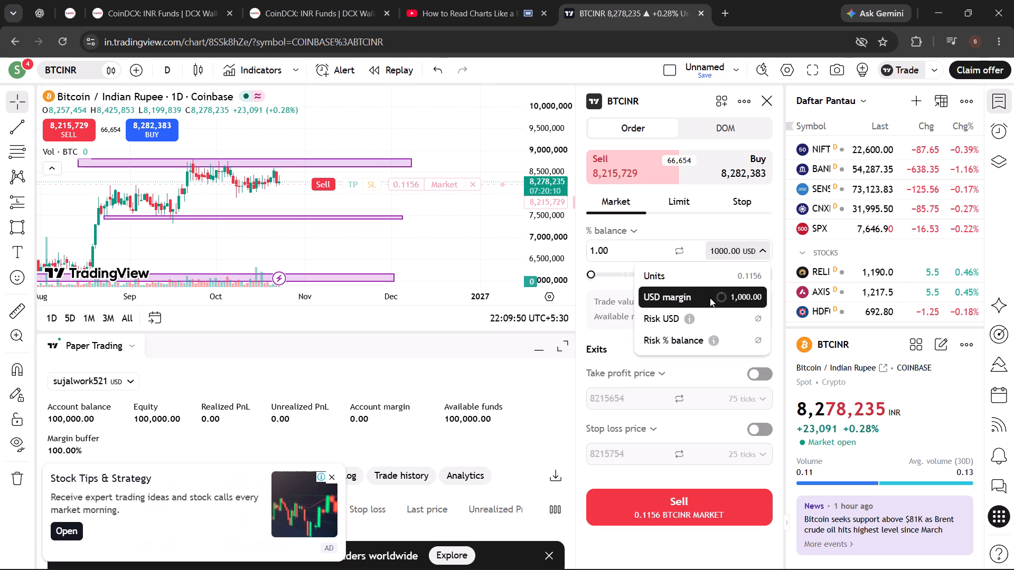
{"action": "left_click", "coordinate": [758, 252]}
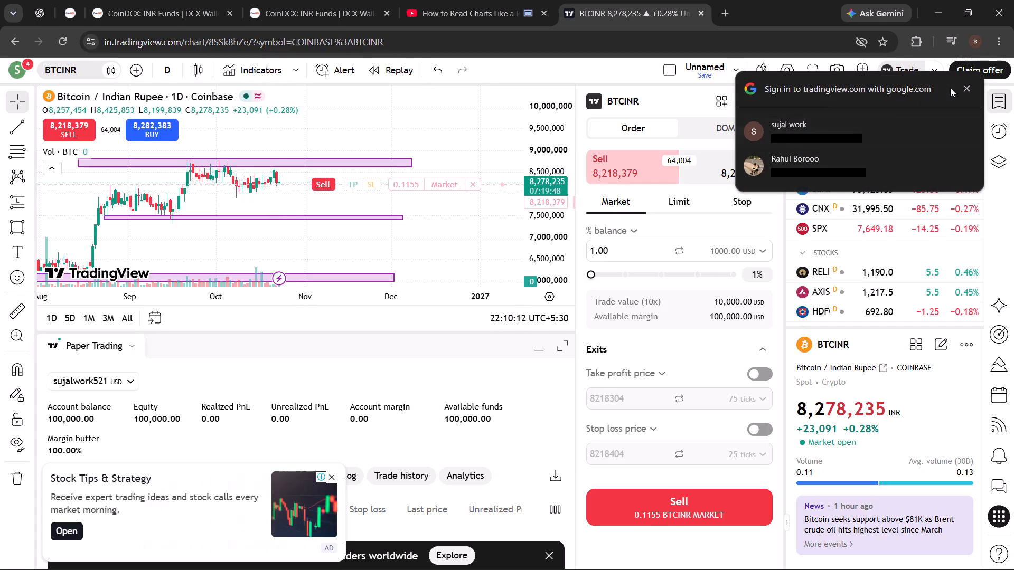
Dismiss the Google sign-in prompt and discard the draft market sell order on the chart.
{"action": "left_click", "coordinate": [968, 88]}
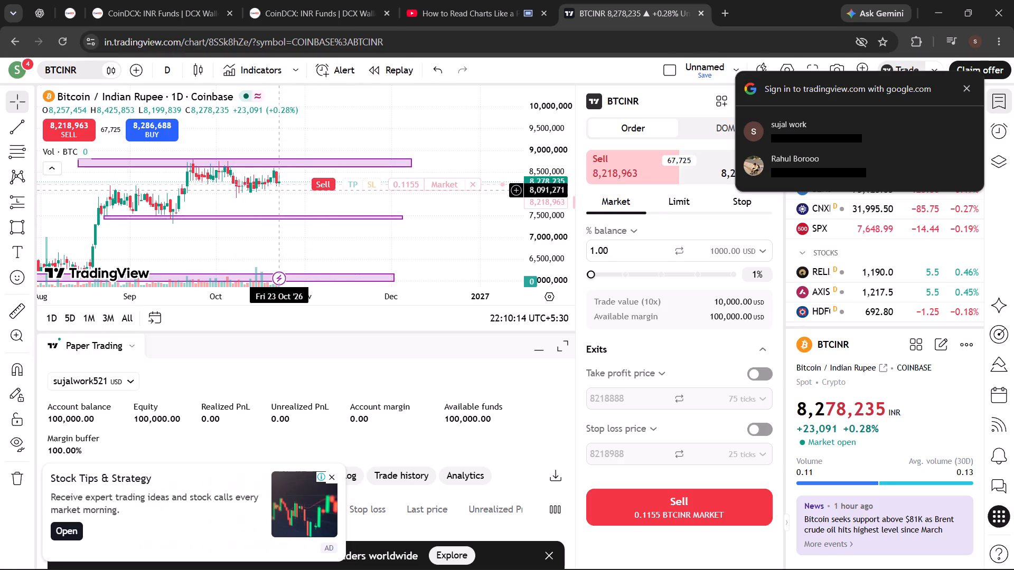
{"action": "scroll", "coordinate": [243, 200], "scroll_direction": "up", "scroll_amount": 7}
{"action": "left_click_drag", "start_coordinate": [231, 213], "coordinate": [581, 285]}
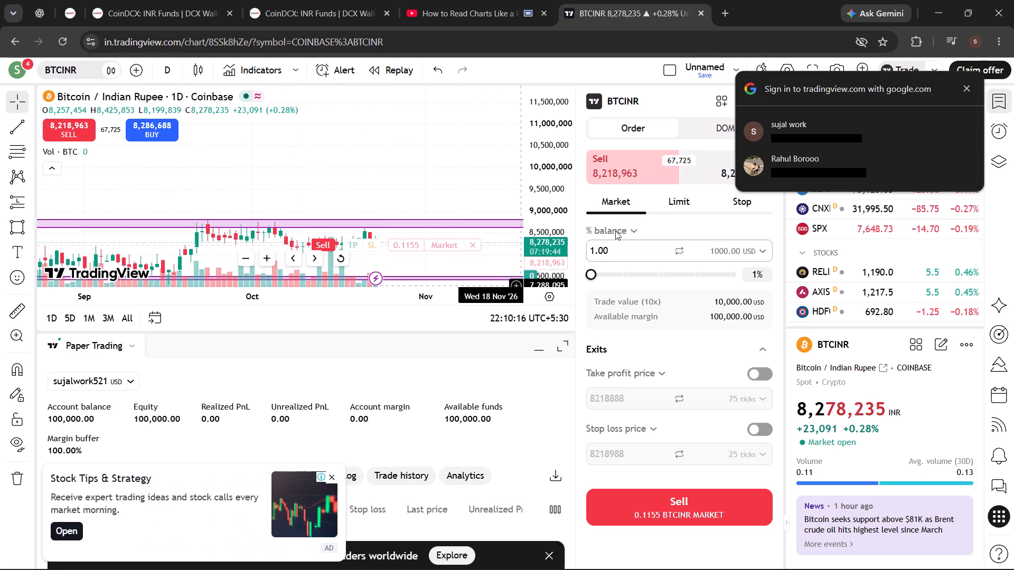
{"action": "left_click_drag", "start_coordinate": [561, 223], "coordinate": [586, 102]}
{"action": "left_click_drag", "start_coordinate": [410, 210], "coordinate": [428, 37]}
{"action": "scroll", "coordinate": [395, 161], "scroll_direction": "up", "scroll_amount": 3}
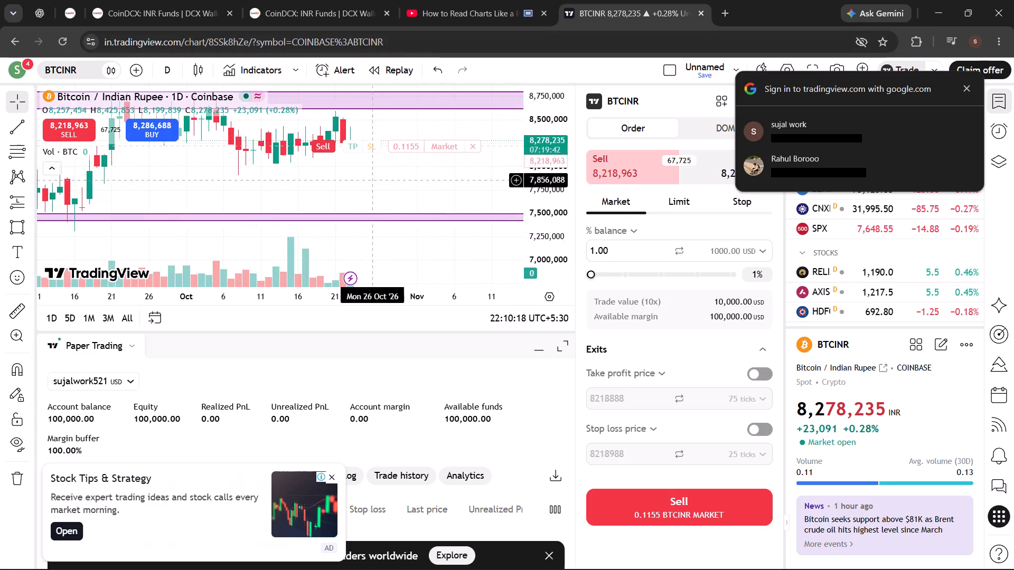
{"action": "left_click", "coordinate": [472, 146]}
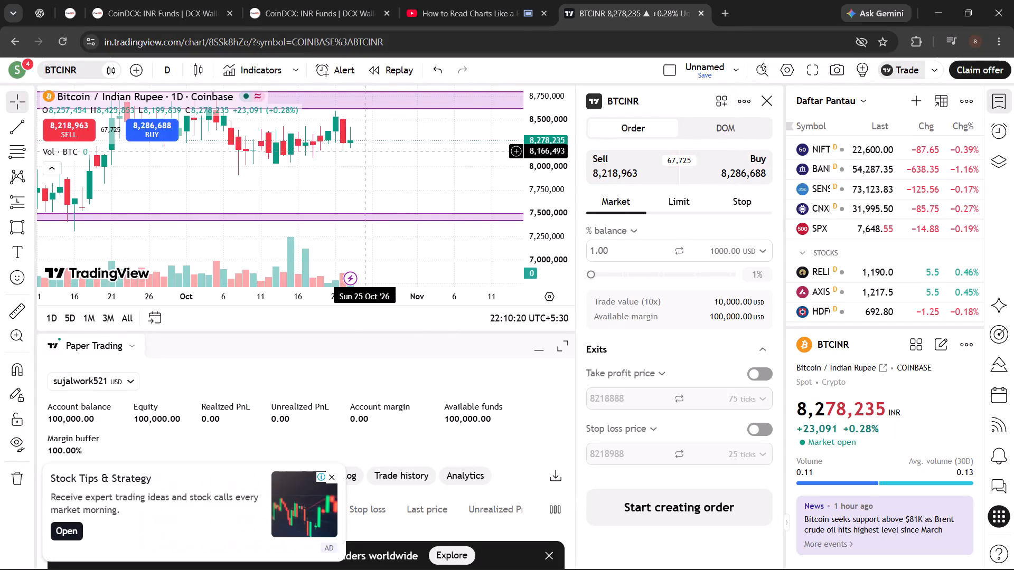
{"action": "scroll", "coordinate": [351, 160], "scroll_direction": "down", "scroll_amount": 2}
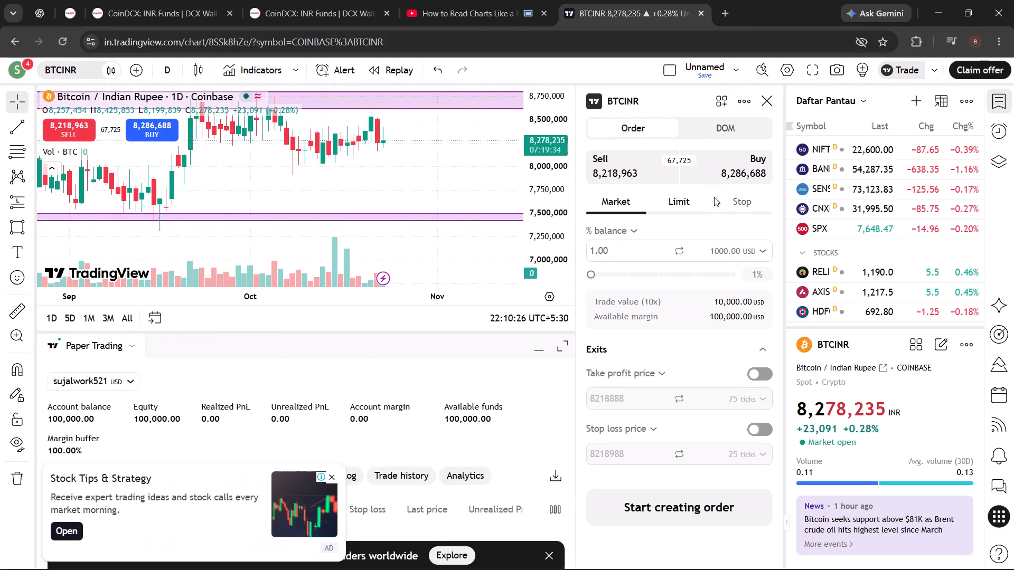
Place a limit sell order for 0.1155 BTCINR at 8,218,963 and dismiss the overlap tip.
{"action": "left_click", "coordinate": [683, 203]}
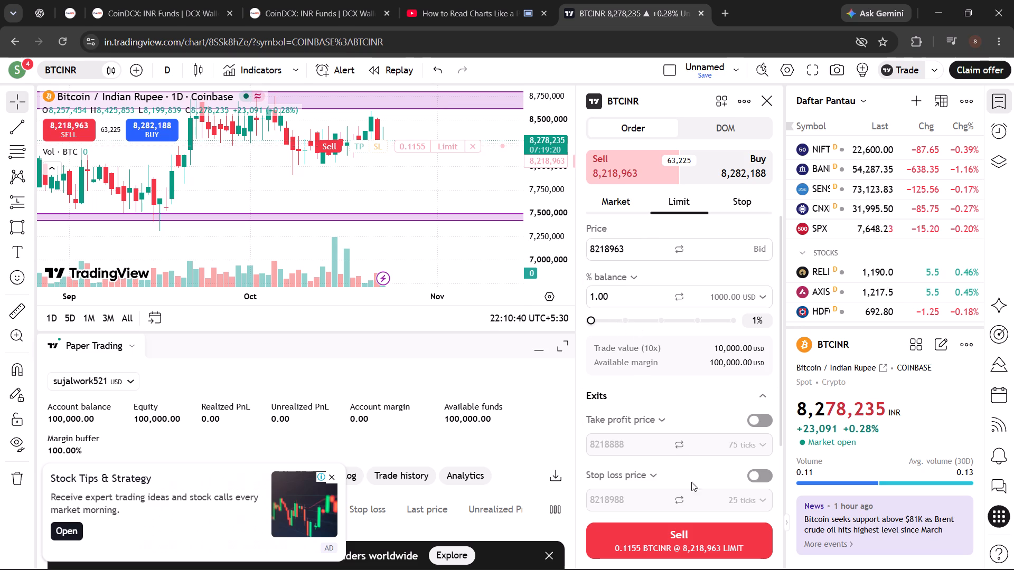
{"action": "left_click", "coordinate": [675, 538]}
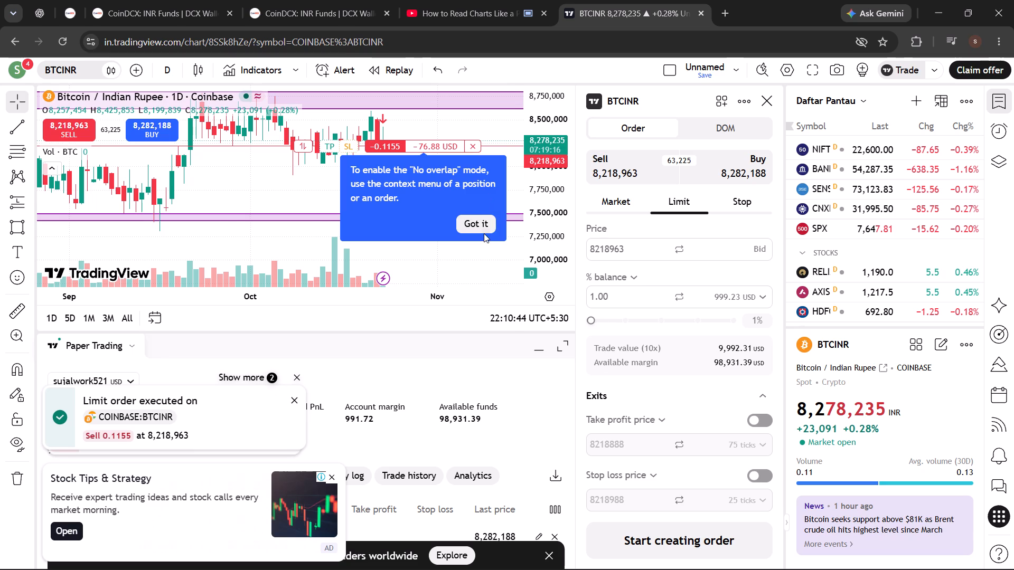
{"action": "left_click", "coordinate": [482, 225]}
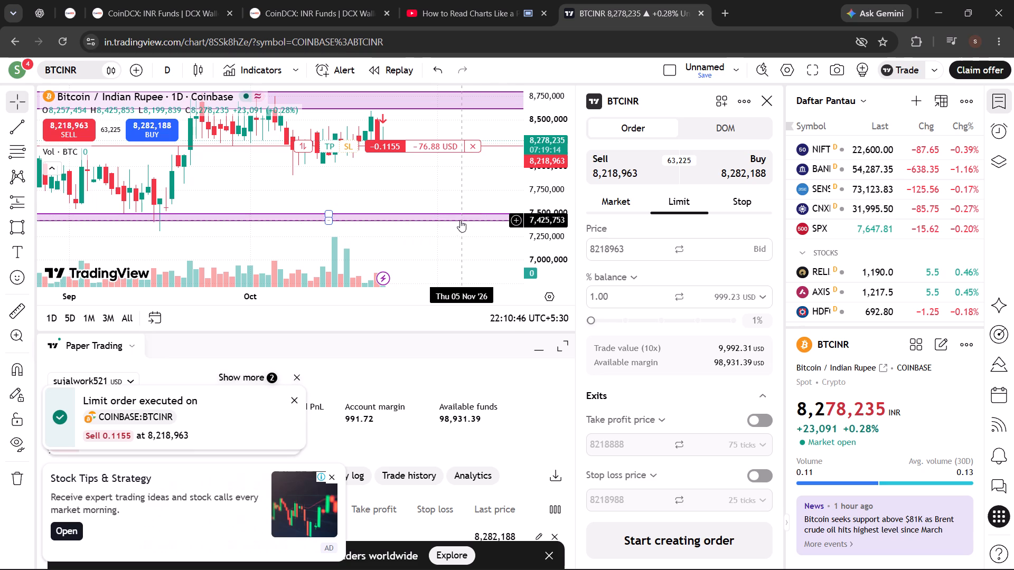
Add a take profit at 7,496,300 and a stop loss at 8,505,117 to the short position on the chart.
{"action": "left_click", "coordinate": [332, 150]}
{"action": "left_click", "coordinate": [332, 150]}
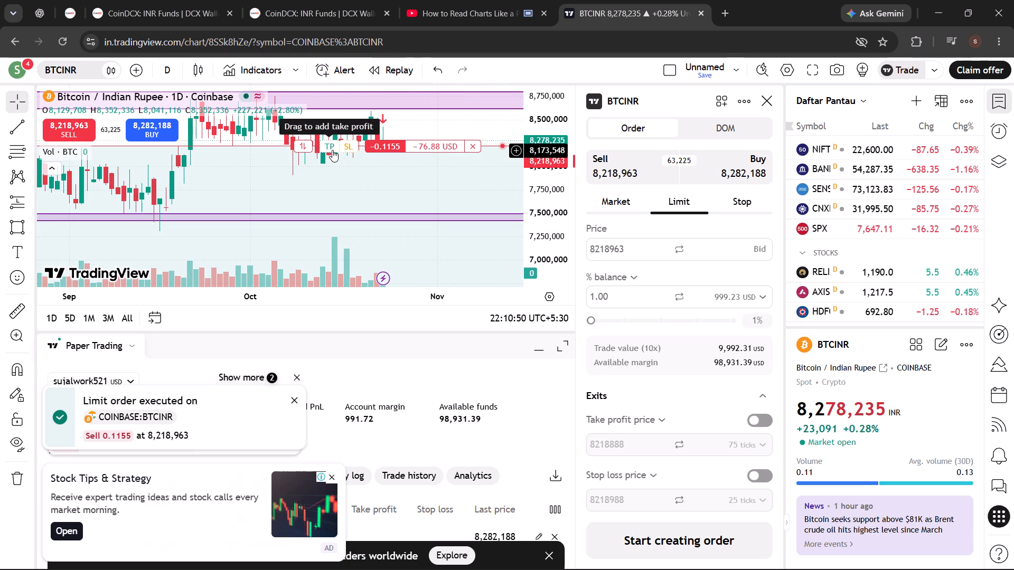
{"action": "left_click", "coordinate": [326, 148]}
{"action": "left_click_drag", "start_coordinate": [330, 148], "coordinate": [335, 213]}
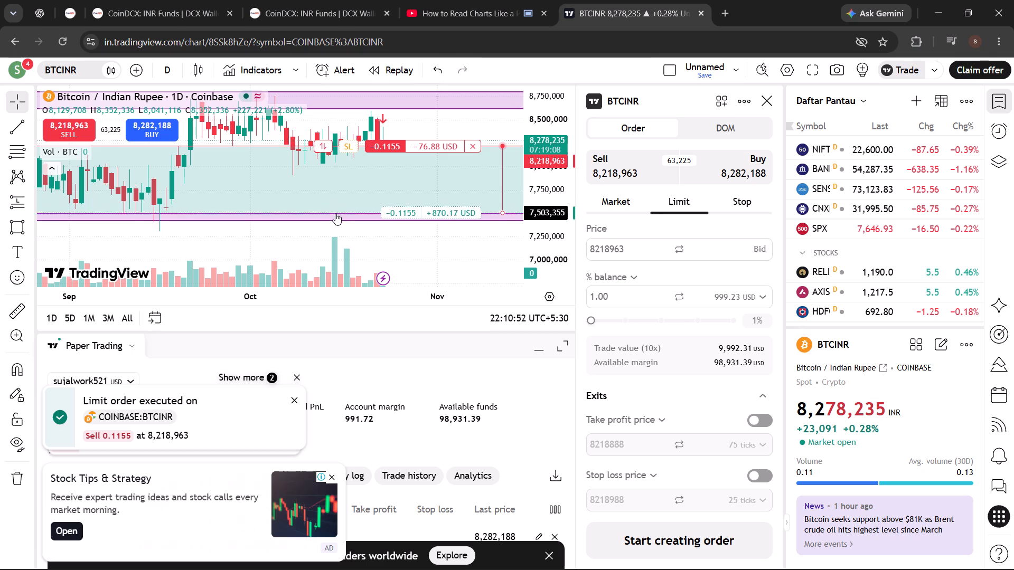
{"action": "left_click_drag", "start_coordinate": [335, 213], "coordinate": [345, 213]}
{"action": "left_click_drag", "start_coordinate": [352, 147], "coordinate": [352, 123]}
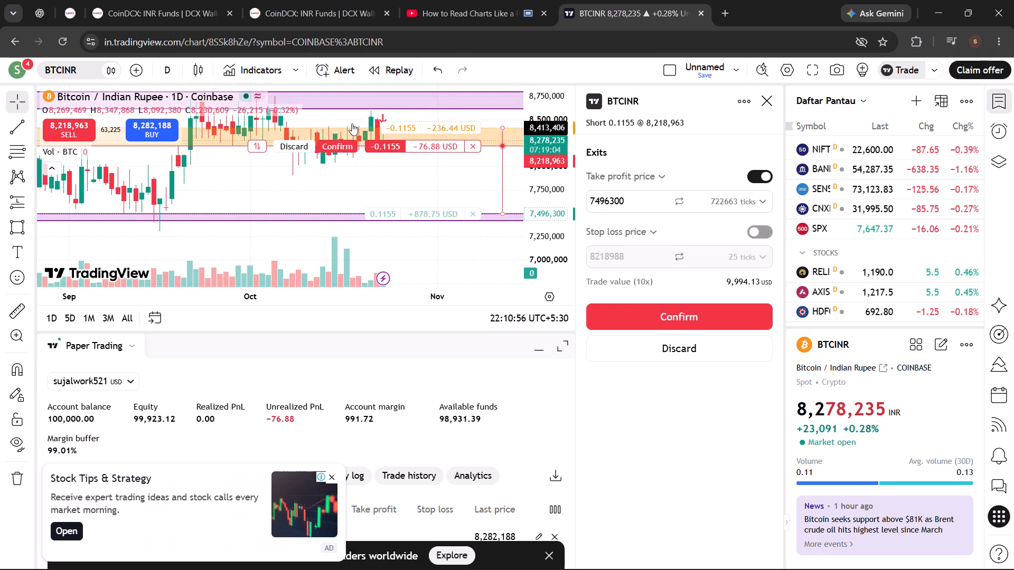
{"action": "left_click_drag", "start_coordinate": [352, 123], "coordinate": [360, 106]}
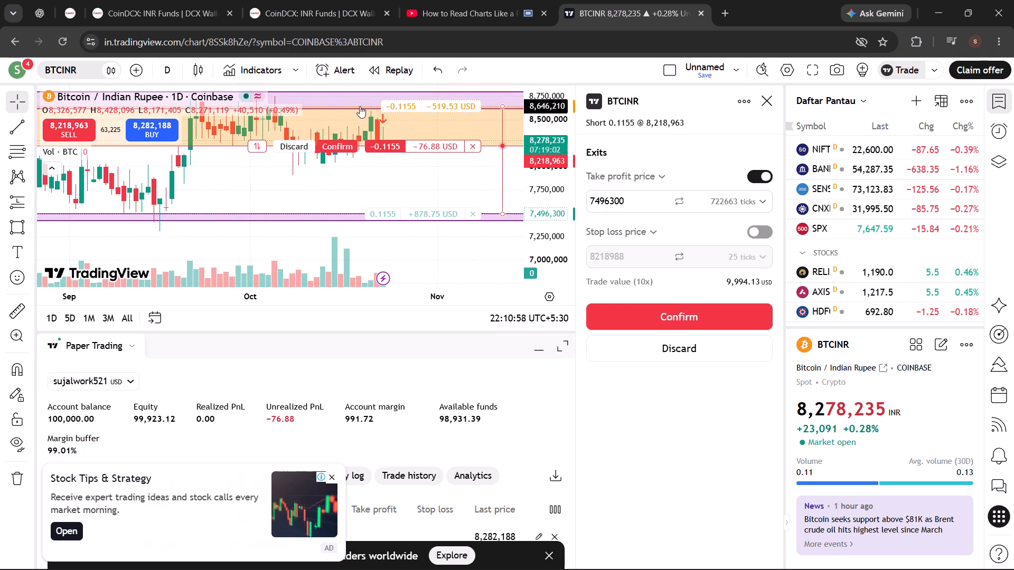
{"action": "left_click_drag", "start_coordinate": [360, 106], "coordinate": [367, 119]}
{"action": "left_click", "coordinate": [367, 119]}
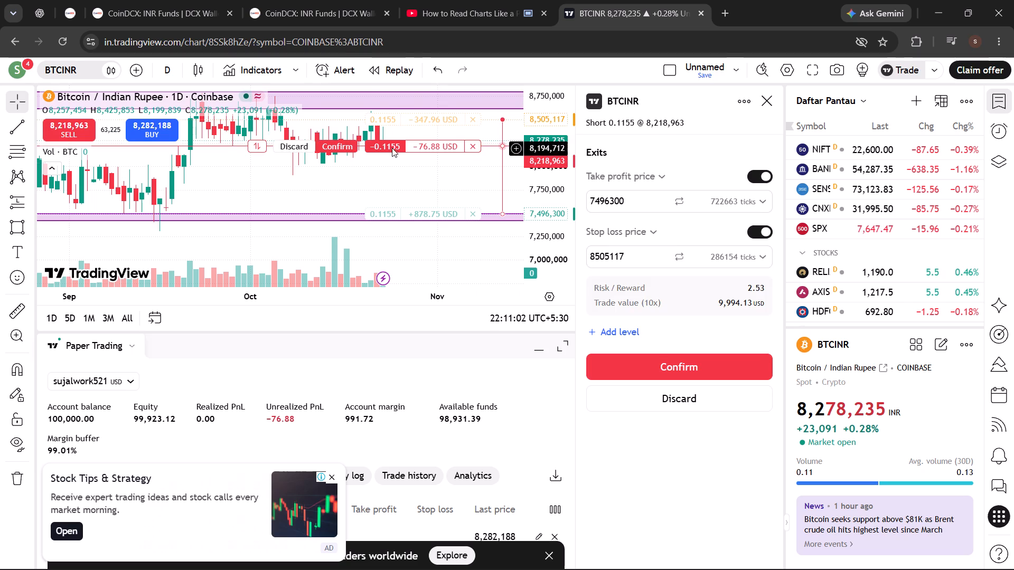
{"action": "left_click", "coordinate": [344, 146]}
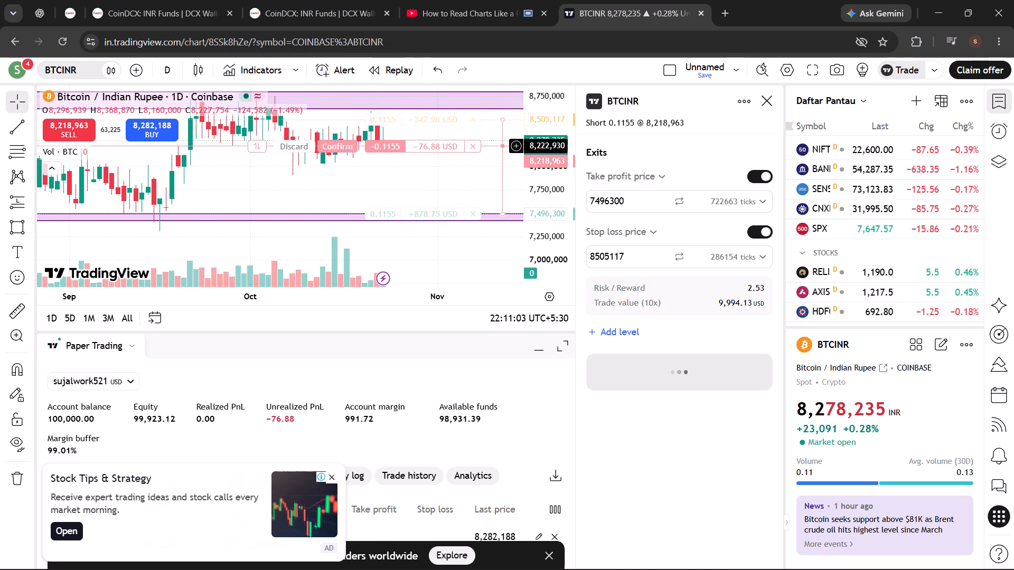
Set the short position's take profit to 7,496,300 at the support zone and its stop loss to 8,512,171.
{"action": "left_click_drag", "start_coordinate": [332, 145], "coordinate": [332, 145]}
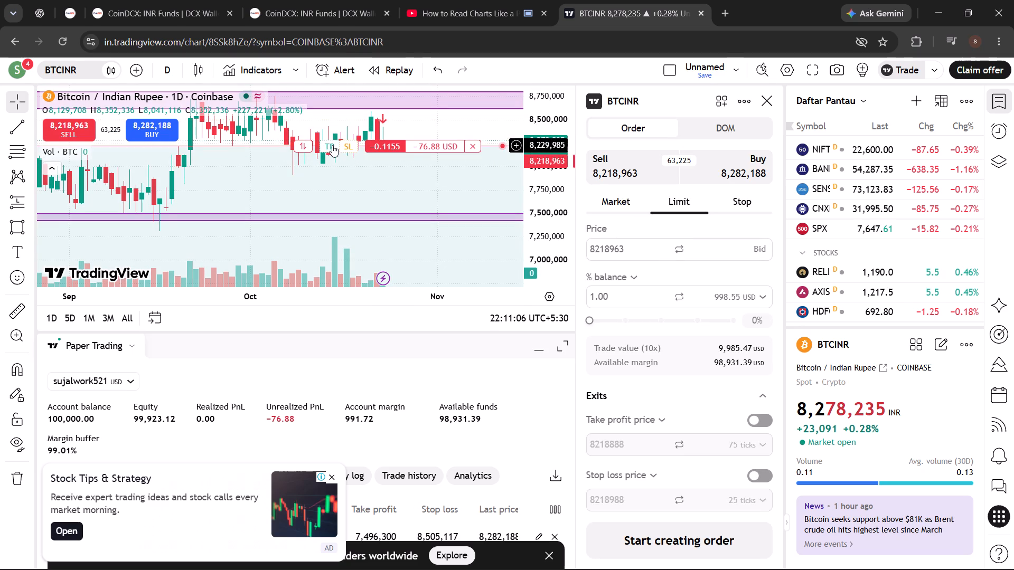
{"action": "left_click_drag", "start_coordinate": [332, 145], "coordinate": [334, 213]}
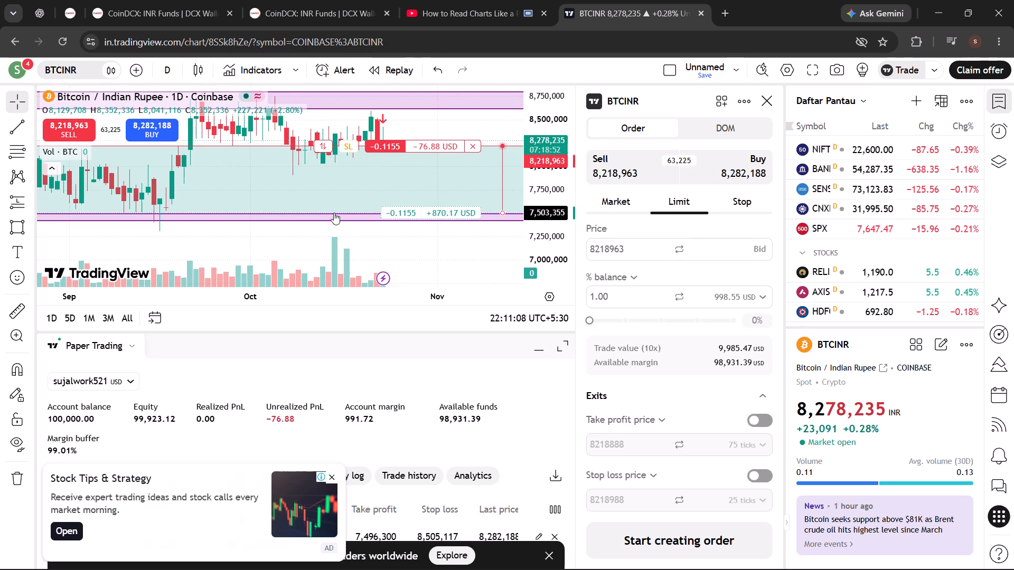
{"action": "left_click_drag", "start_coordinate": [334, 213], "coordinate": [334, 213]}
{"action": "left_click_drag", "start_coordinate": [351, 146], "coordinate": [363, 108]}
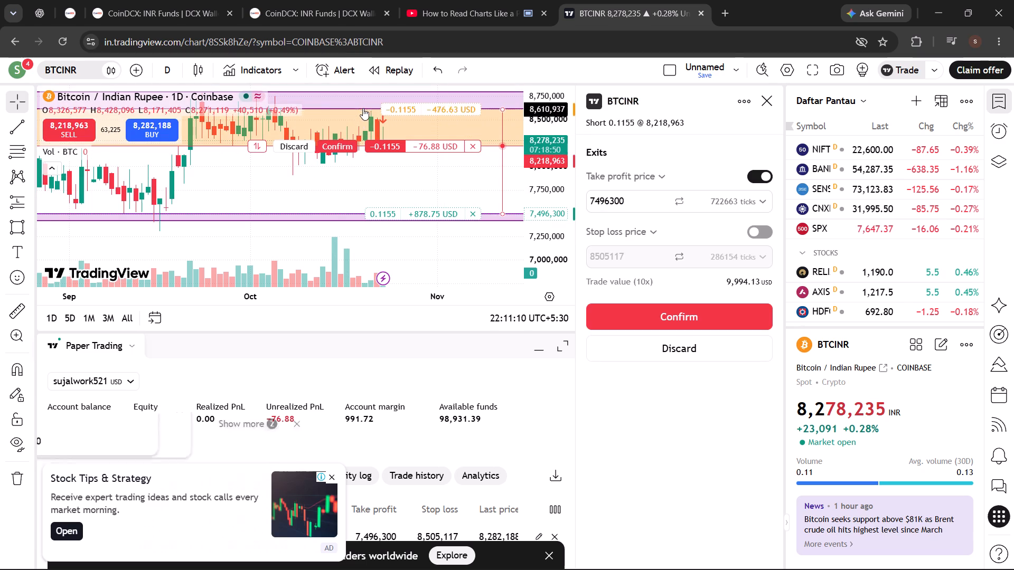
{"action": "left_click_drag", "start_coordinate": [363, 108], "coordinate": [364, 118]}
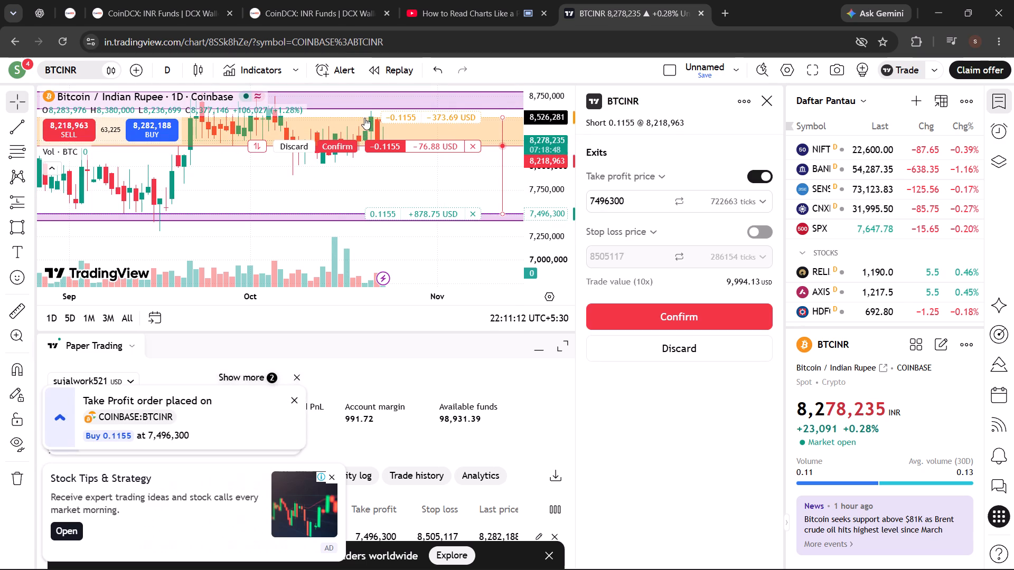
{"action": "left_click_drag", "start_coordinate": [364, 118], "coordinate": [364, 118]}
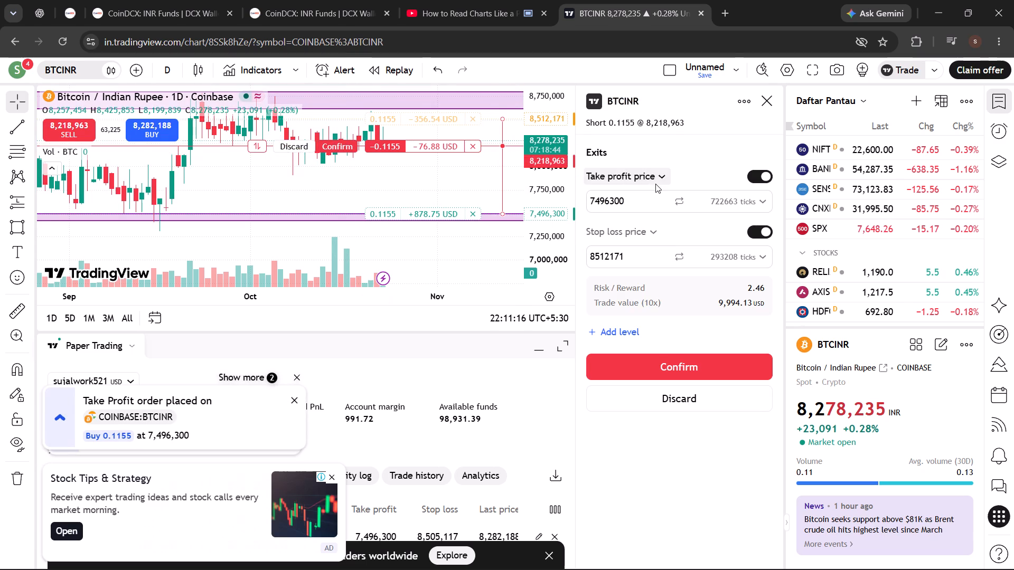
{"action": "scroll", "coordinate": [464, 236], "scroll_direction": "down", "scroll_amount": 2}
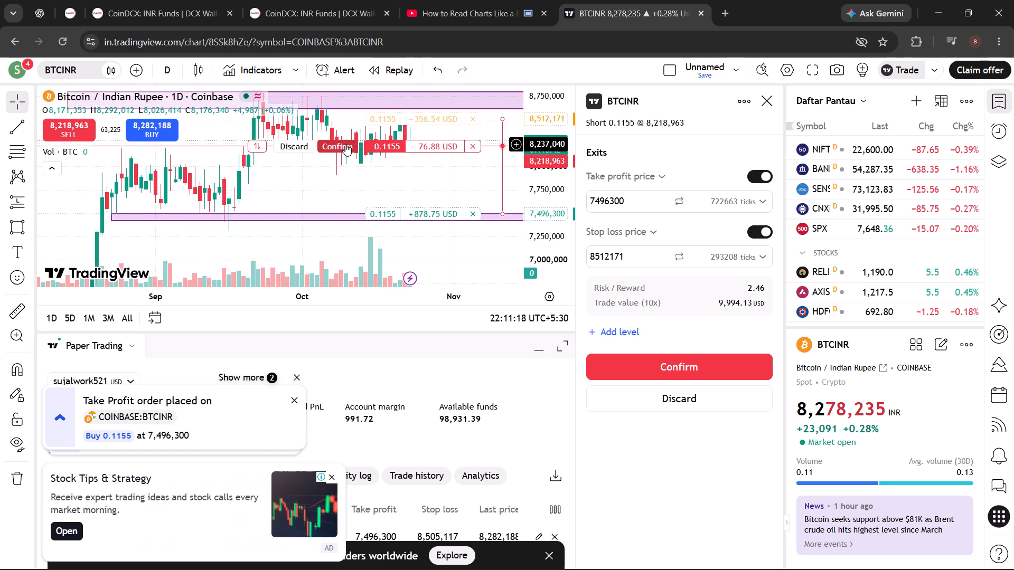
{"action": "left_click", "coordinate": [345, 144]}
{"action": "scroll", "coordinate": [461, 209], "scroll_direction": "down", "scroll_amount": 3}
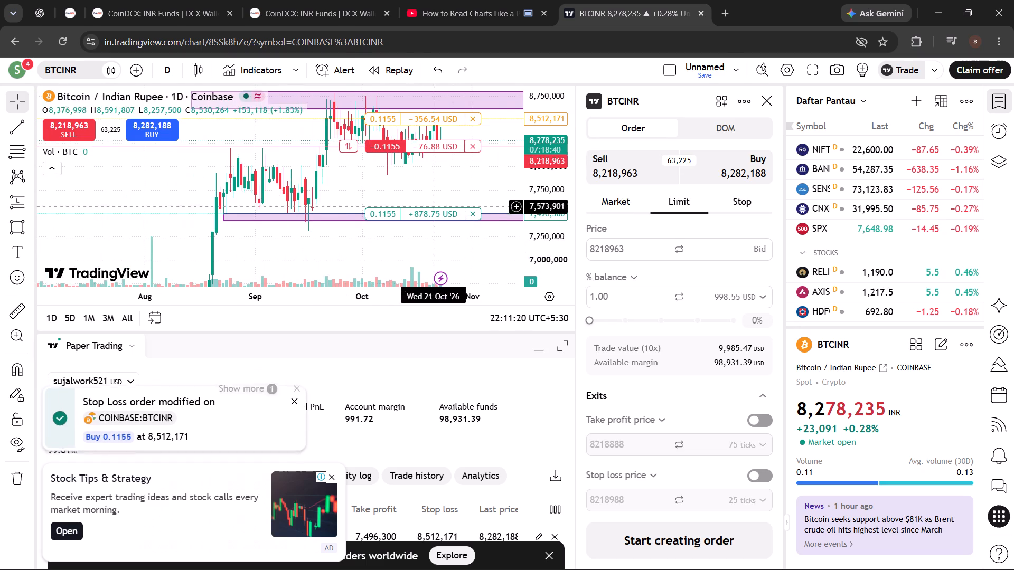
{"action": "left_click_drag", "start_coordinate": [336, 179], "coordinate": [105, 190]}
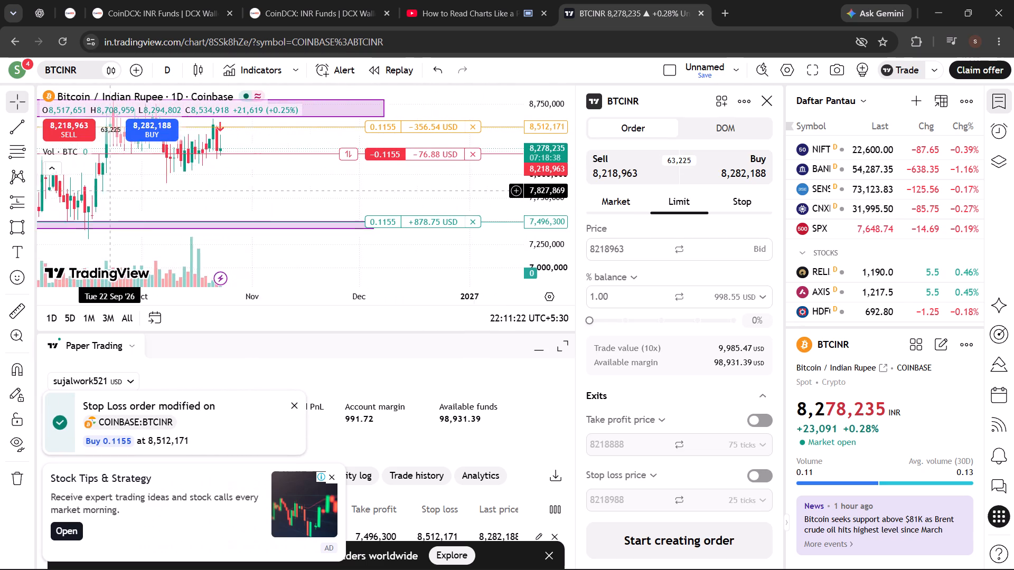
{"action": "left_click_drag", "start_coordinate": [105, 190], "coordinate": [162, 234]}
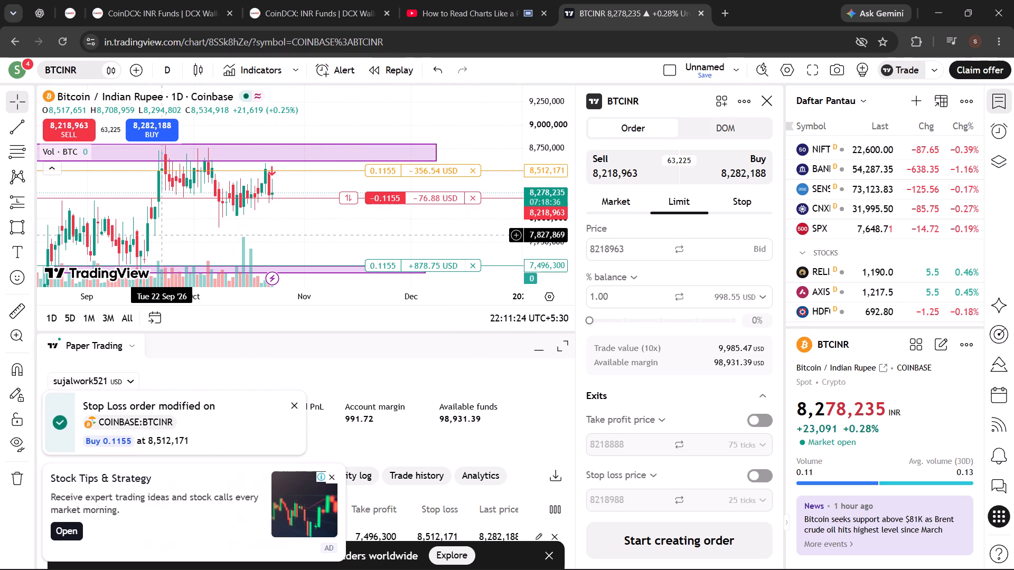
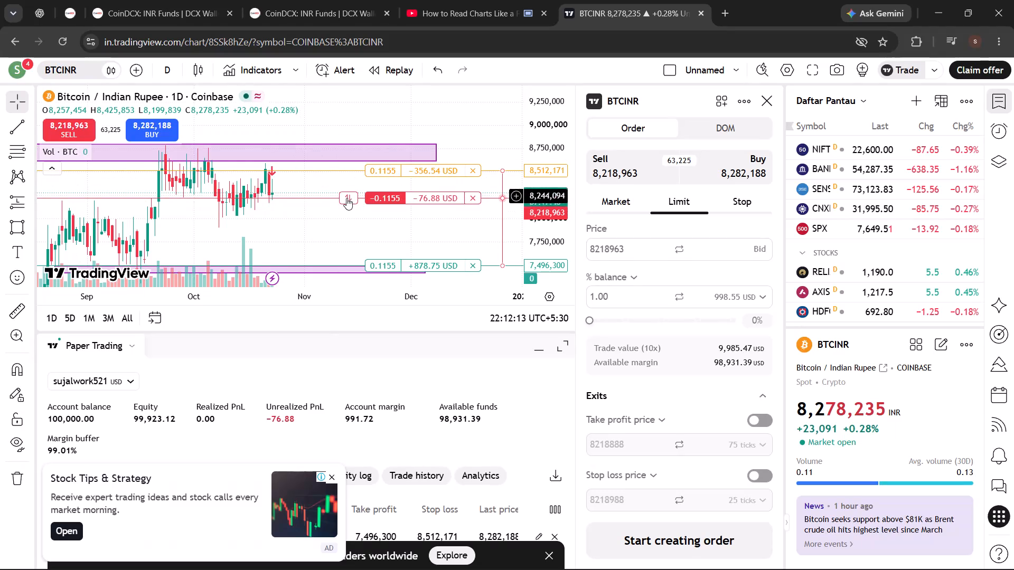
Close the entire short 0.1155 BTCINR position and dismiss the order notifications.
{"action": "left_click_drag", "start_coordinate": [348, 198], "coordinate": [351, 187]}
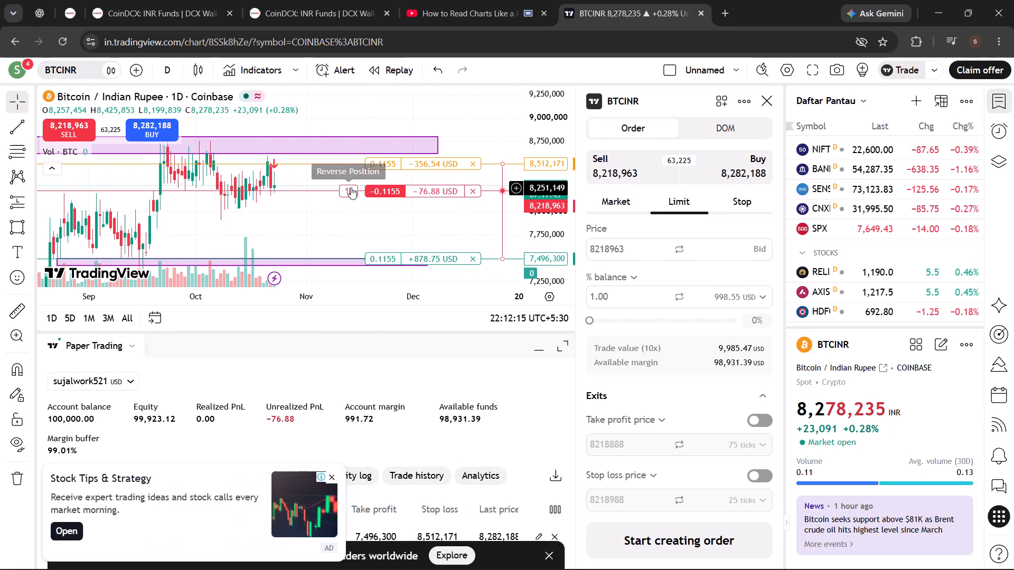
{"action": "left_click", "coordinate": [472, 195]}
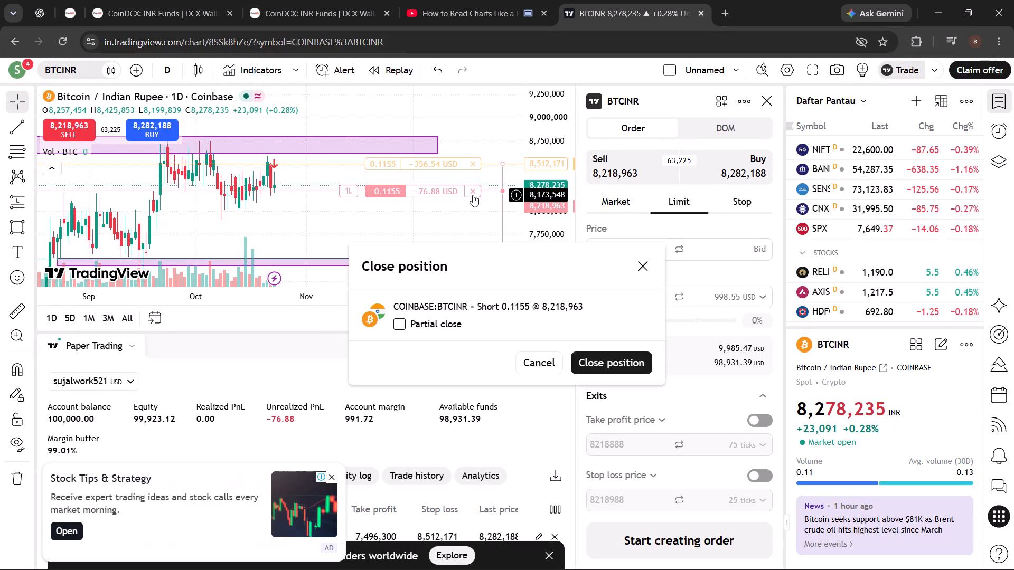
{"action": "left_click", "coordinate": [551, 361]}
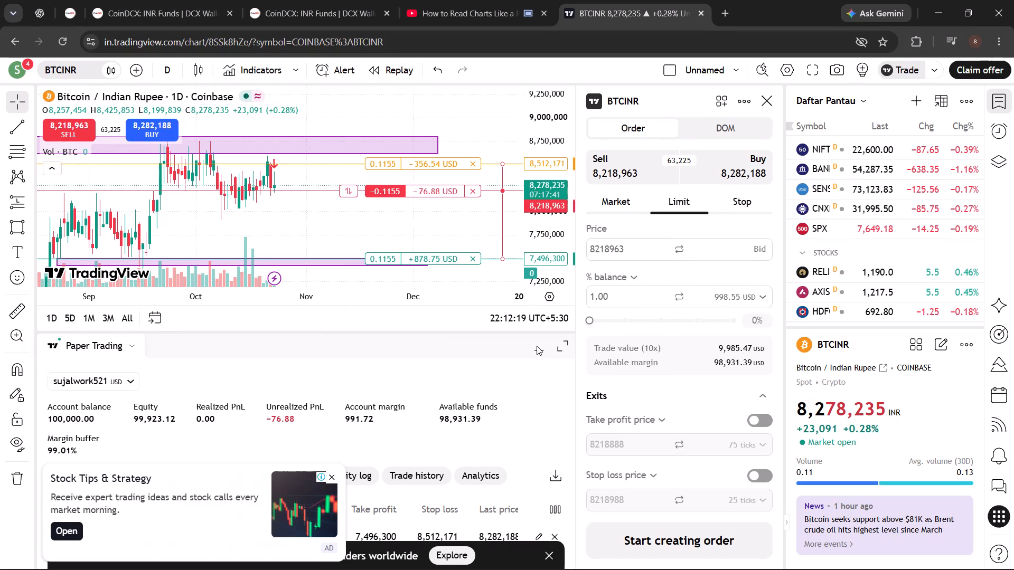
{"action": "left_click", "coordinate": [474, 196]}
{"action": "left_click", "coordinate": [625, 357]}
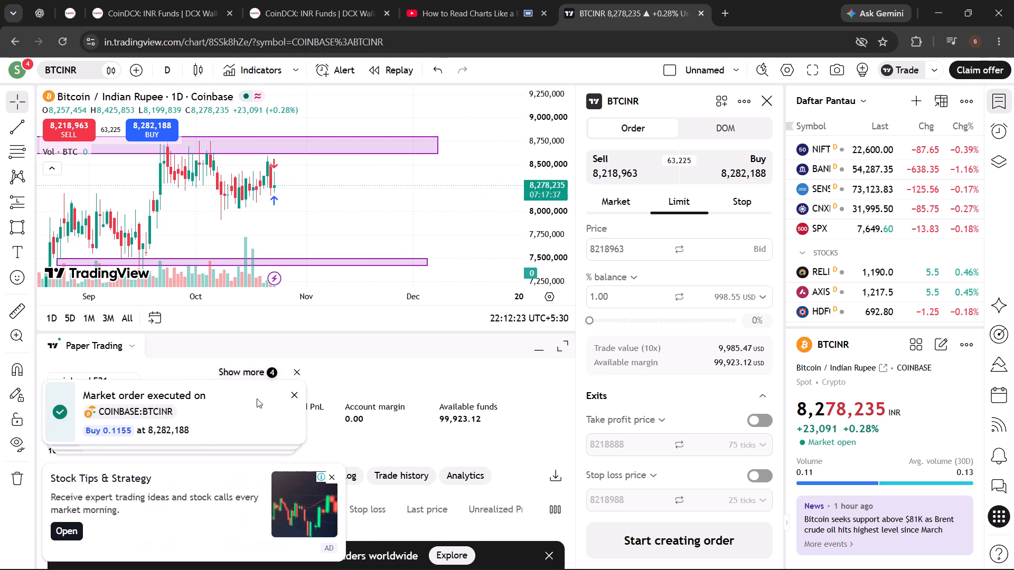
{"action": "left_click", "coordinate": [294, 393]}
{"action": "left_click", "coordinate": [294, 393]}
{"action": "left_click", "coordinate": [299, 397]}
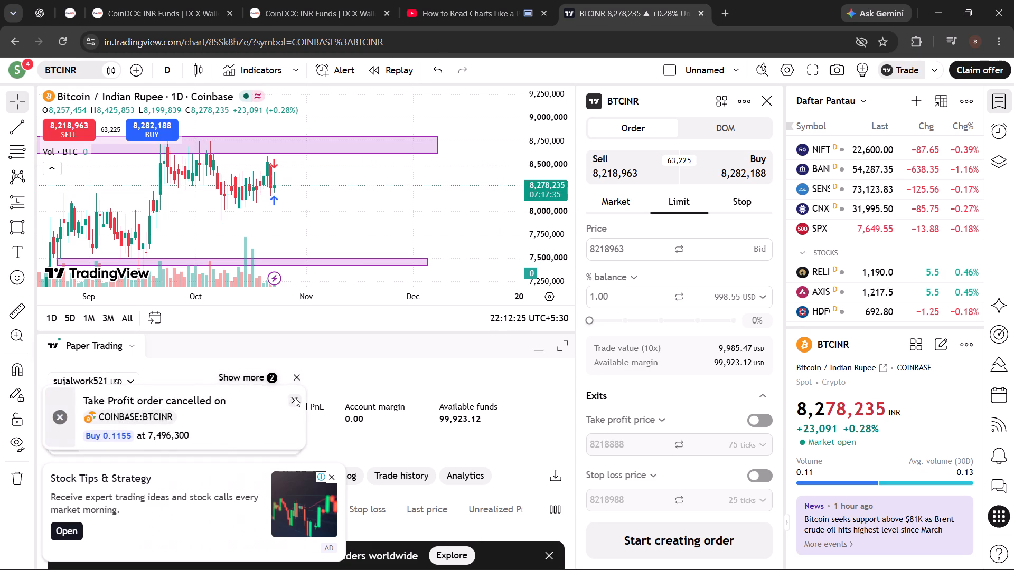
{"action": "triple_click", "coordinate": [294, 397]}
{"action": "left_click", "coordinate": [294, 398]}
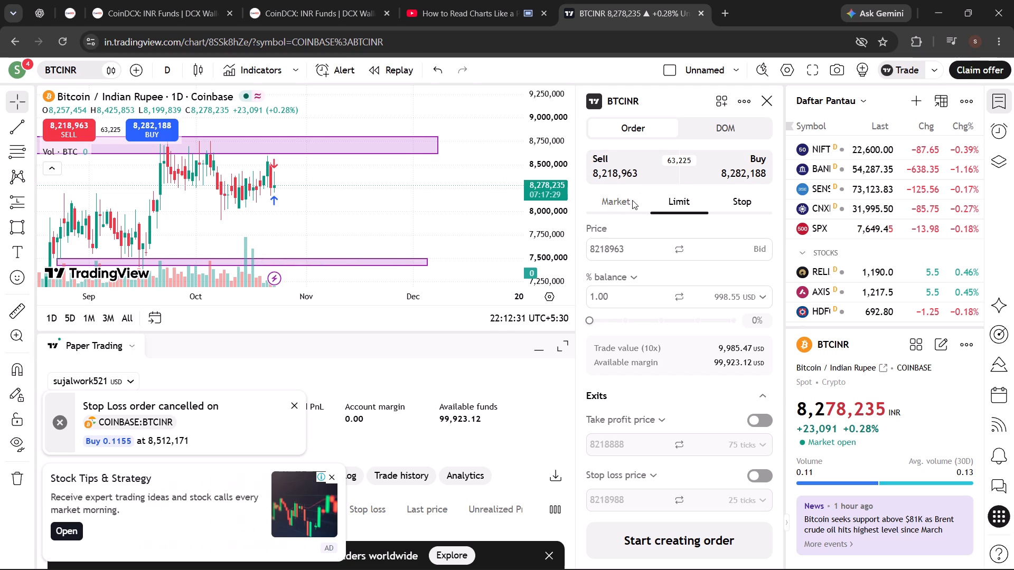
Check the BTCINR depth of market, discard the draft limit sell, and set the order ticket to a market order.
{"action": "left_click", "coordinate": [701, 124]}
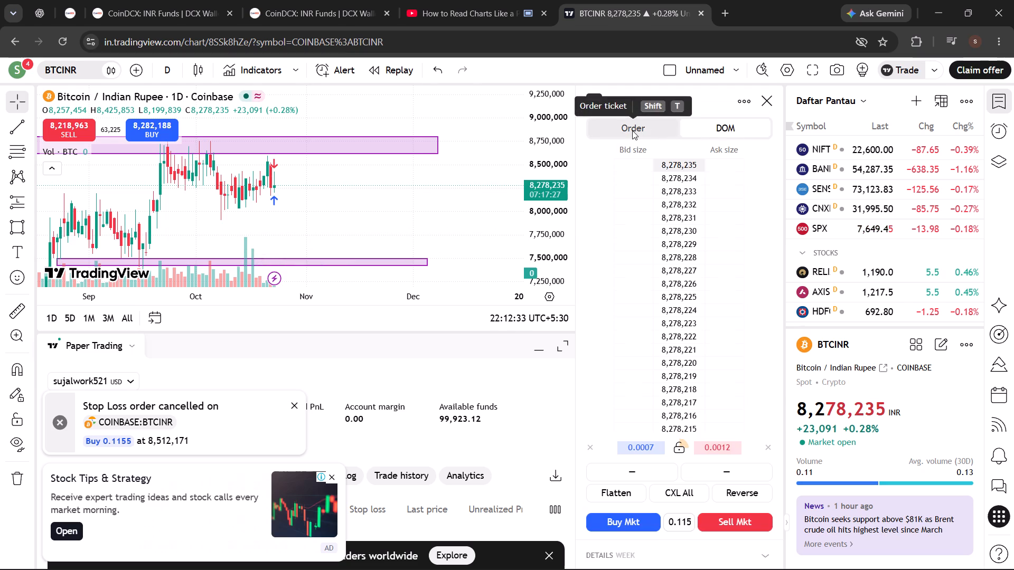
{"action": "left_click", "coordinate": [632, 130]}
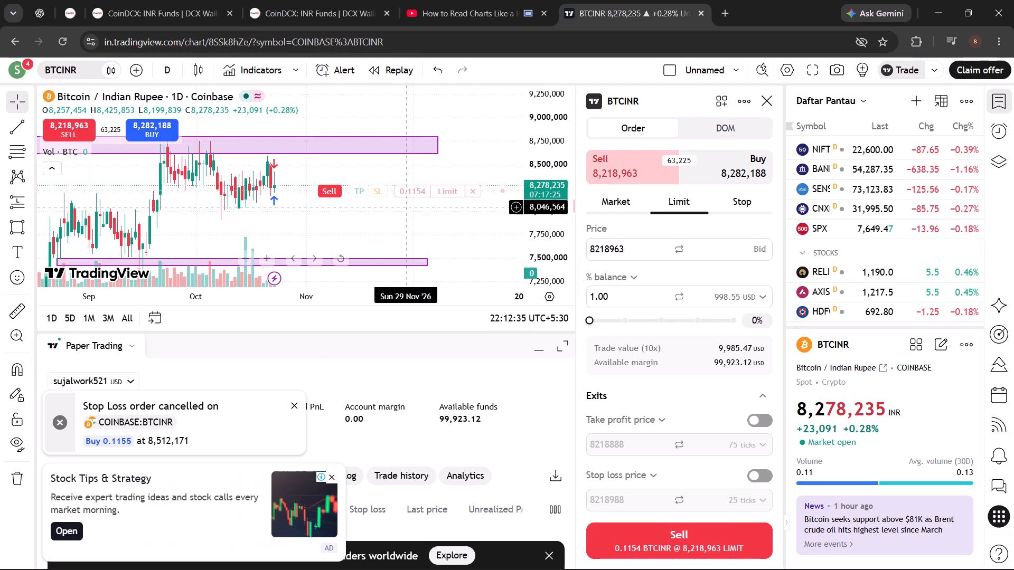
{"action": "left_click", "coordinate": [477, 190]}
{"action": "left_click", "coordinate": [620, 207]}
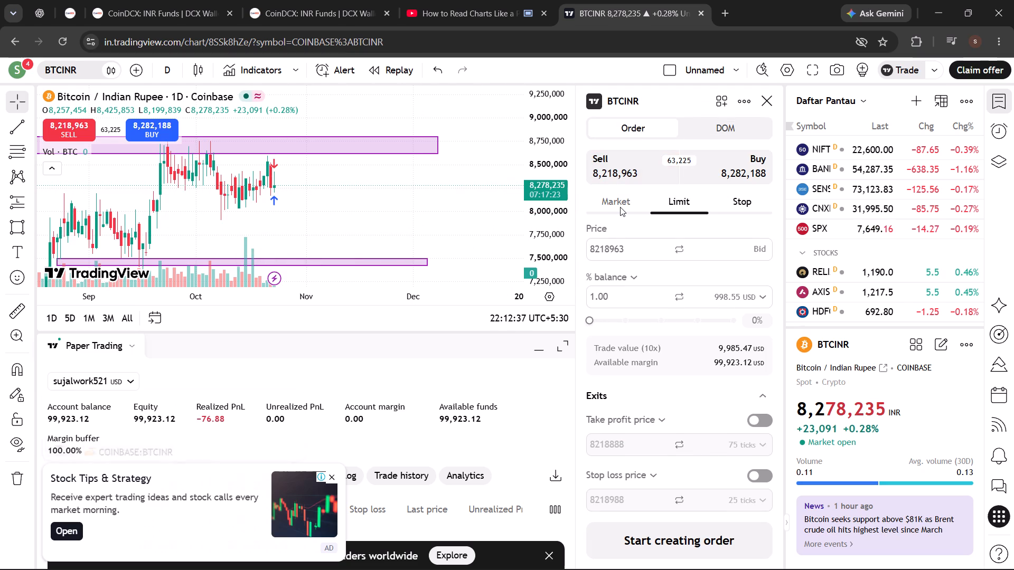
{"action": "scroll", "coordinate": [668, 355], "scroll_direction": "down", "scroll_amount": 4}
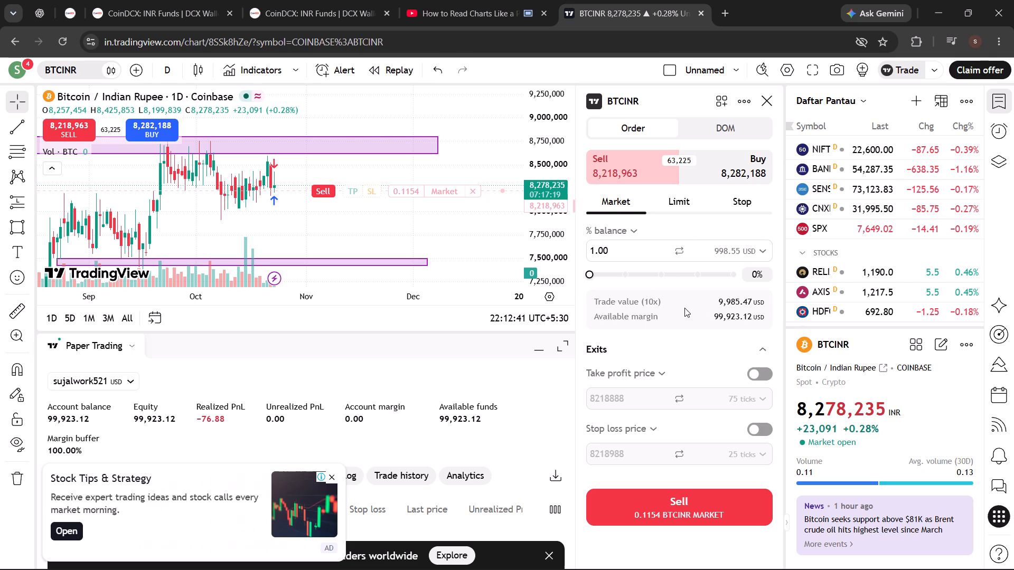
Switch to the CoinDCX portfolio and open the Coins trading page for ETH/USDT.
{"action": "left_click", "coordinate": [132, 0]}
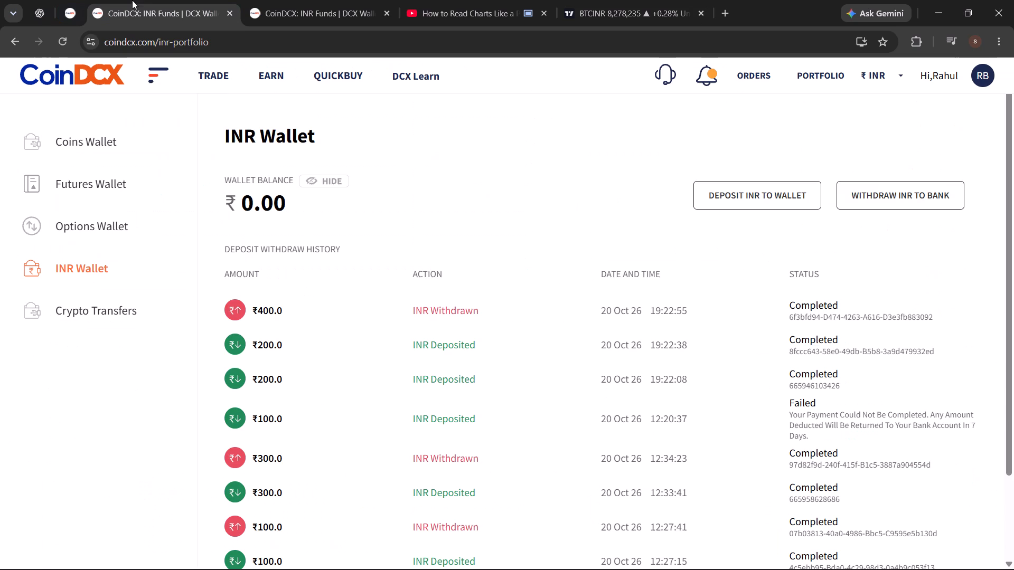
{"action": "left_click", "coordinate": [69, 17]}
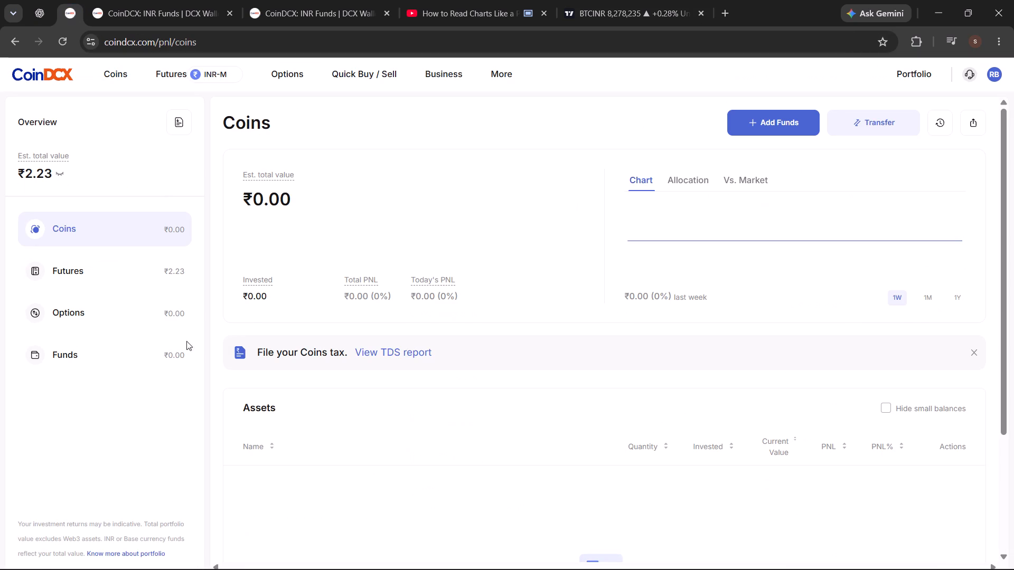
{"action": "left_click", "coordinate": [112, 76]}
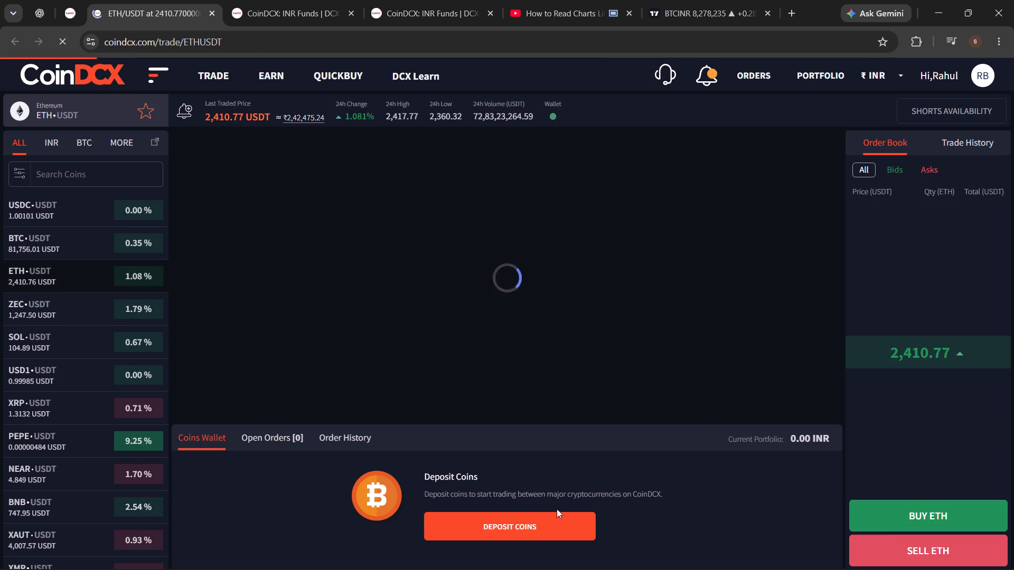
Draft a market order to sell ETH, entering 5000 as the USDT sell amount, and select the amount.
{"action": "left_click", "coordinate": [949, 550]}
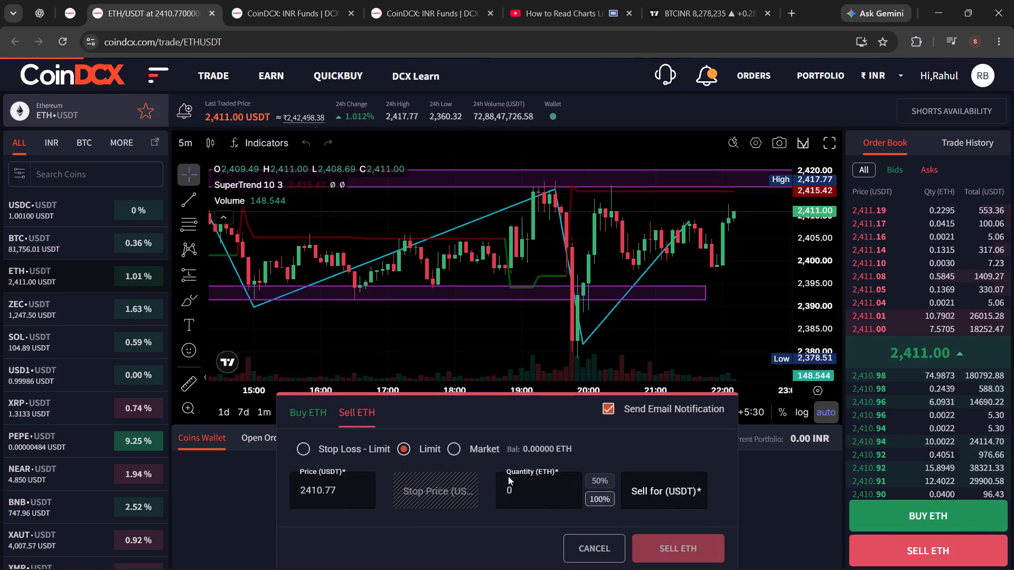
{"action": "left_click", "coordinate": [458, 448]}
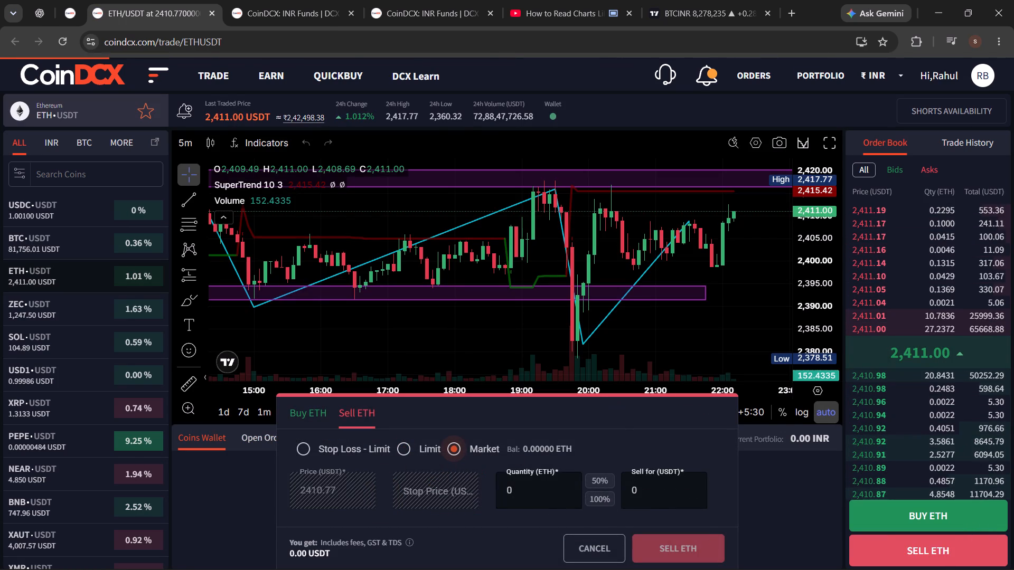
{"action": "left_click", "coordinate": [663, 492]}
{"action": "key", "text": "BackSpace"}
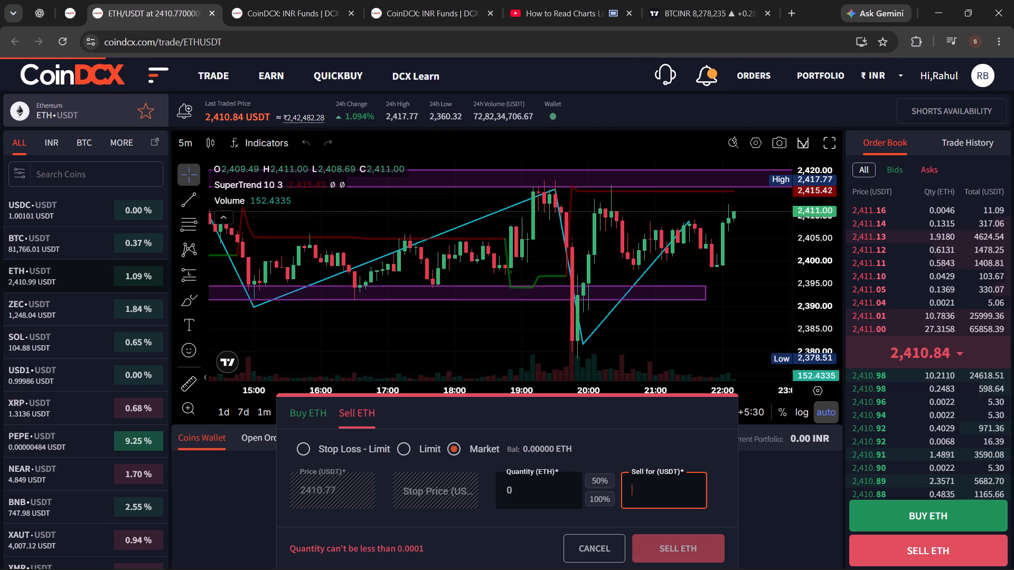
{"action": "key", "text": "5"}
{"action": "type", "text": "000"}
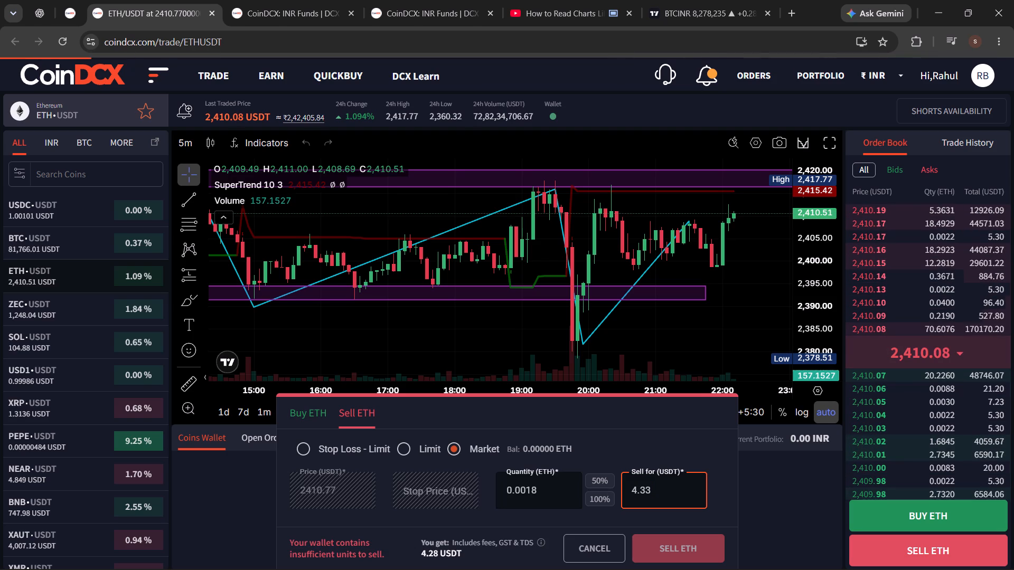
{"action": "left_click_drag", "start_coordinate": [662, 497], "coordinate": [607, 480]}
Return to the TradingView BTCINR chart and set its interval to 5 minutes.
{"action": "left_click", "coordinate": [273, 0]}
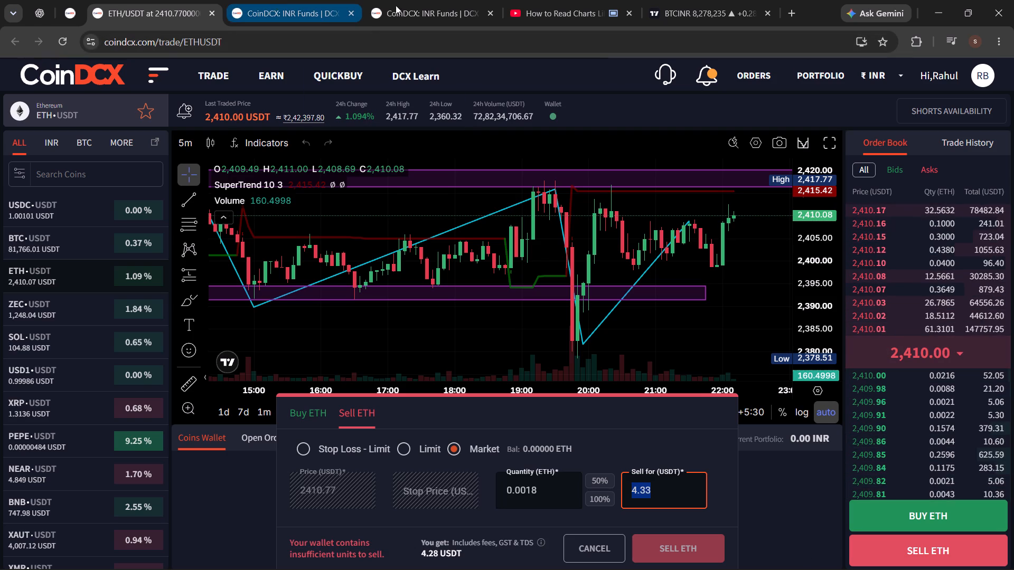
{"action": "left_click", "coordinate": [707, 0]}
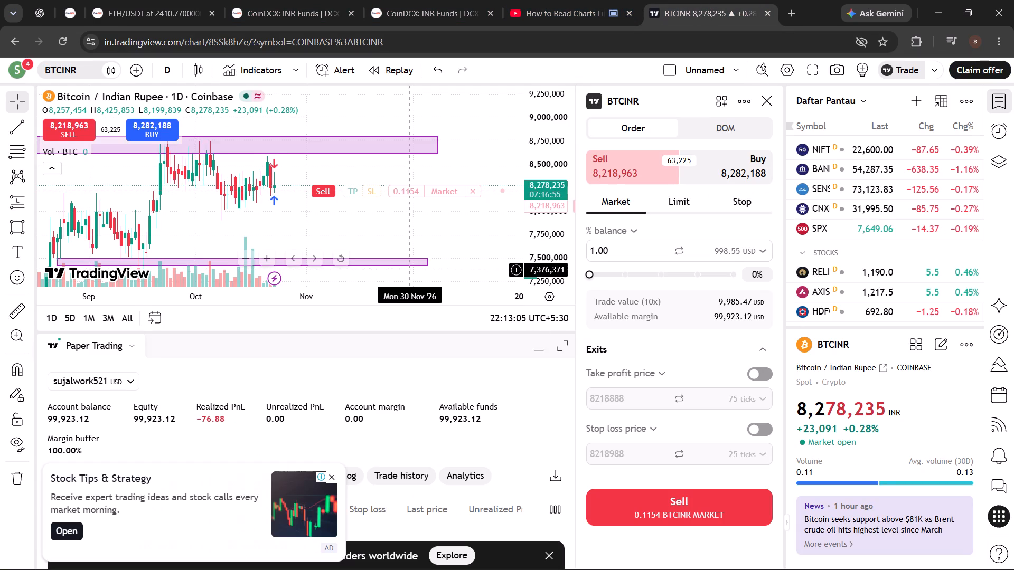
{"action": "scroll", "coordinate": [295, 221], "scroll_direction": "up", "scroll_amount": 3}
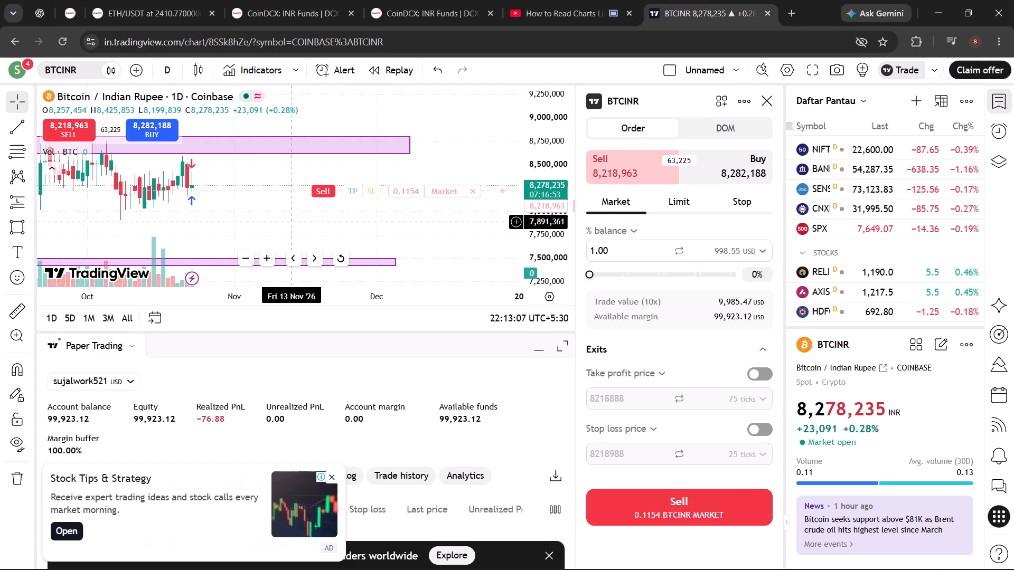
{"action": "left_click_drag", "start_coordinate": [257, 220], "coordinate": [330, 230]}
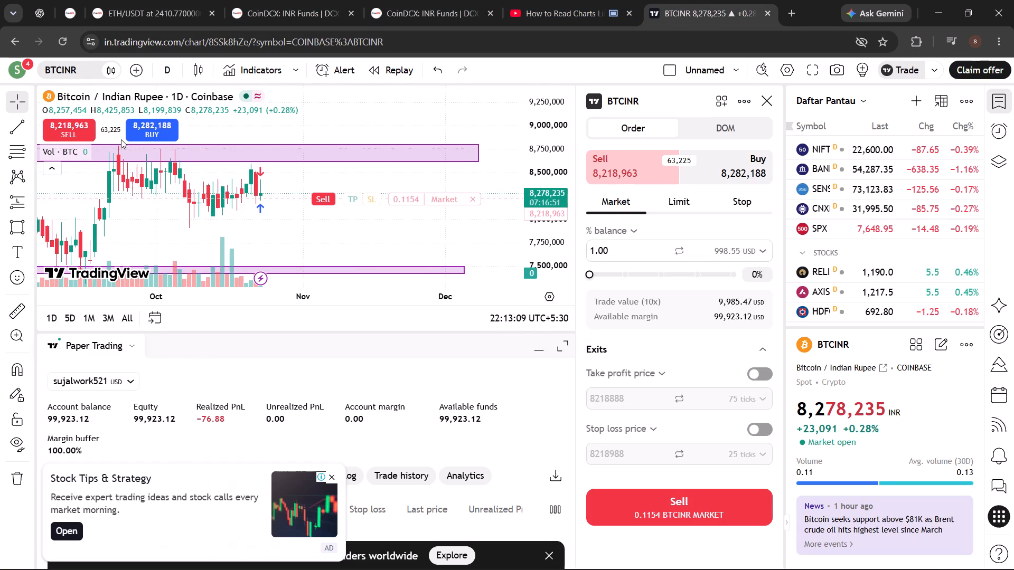
{"action": "left_click", "coordinate": [158, 75]}
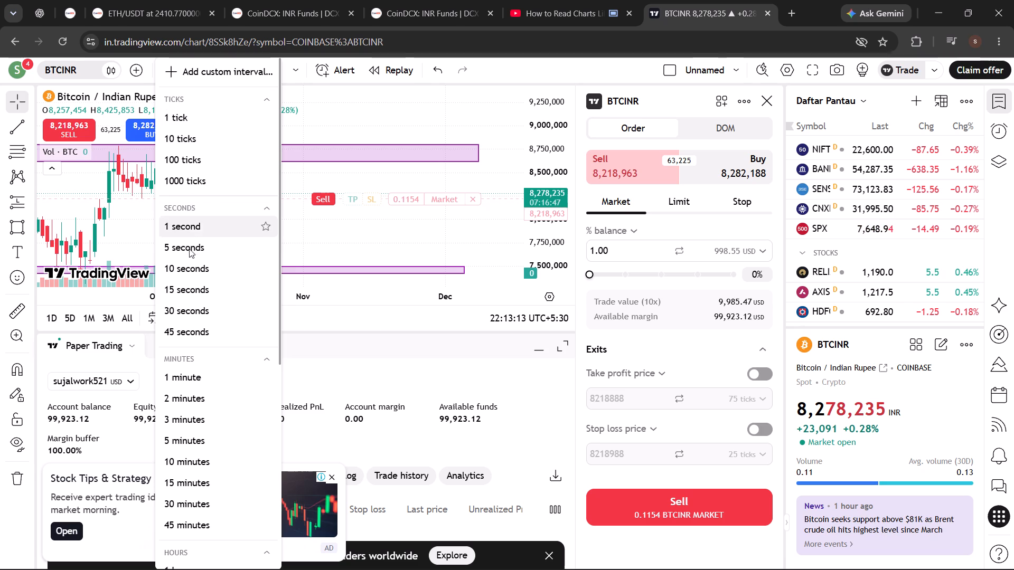
{"action": "left_click", "coordinate": [178, 434]}
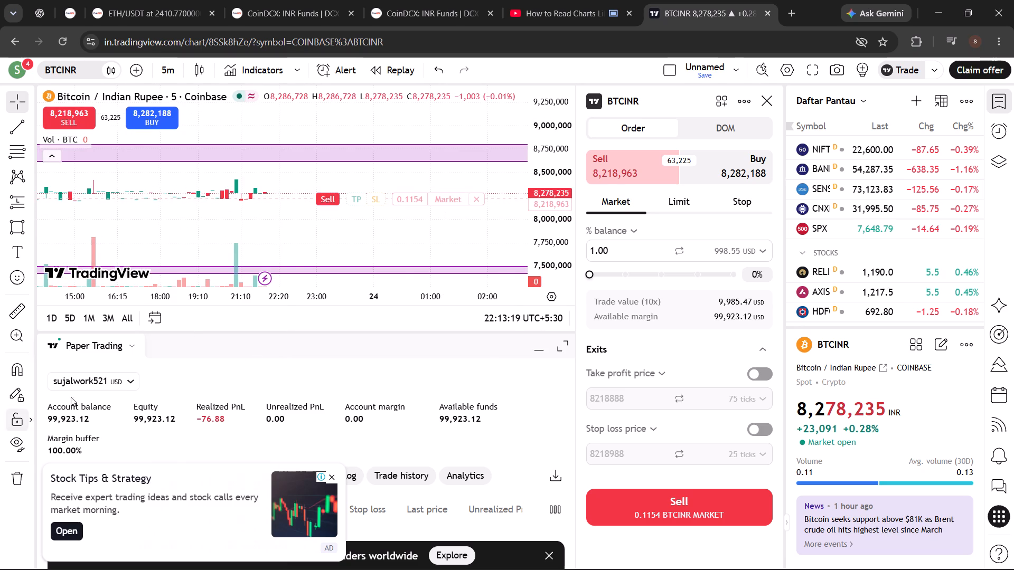
Examine the recent 5-minute BTCINR candles around the current price at an enlarged price scale.
{"action": "scroll", "coordinate": [258, 244], "scroll_direction": "up", "scroll_amount": 4}
{"action": "scroll", "coordinate": [249, 204], "scroll_direction": "down", "scroll_amount": 10}
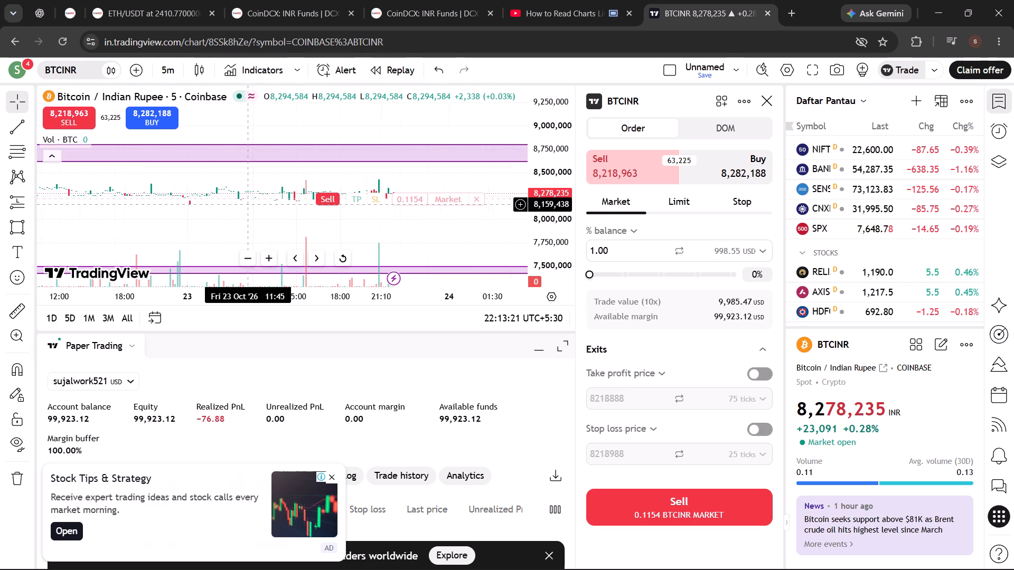
{"action": "left_click_drag", "start_coordinate": [569, 224], "coordinate": [551, 57]}
{"action": "left_click_drag", "start_coordinate": [549, 214], "coordinate": [556, 158]}
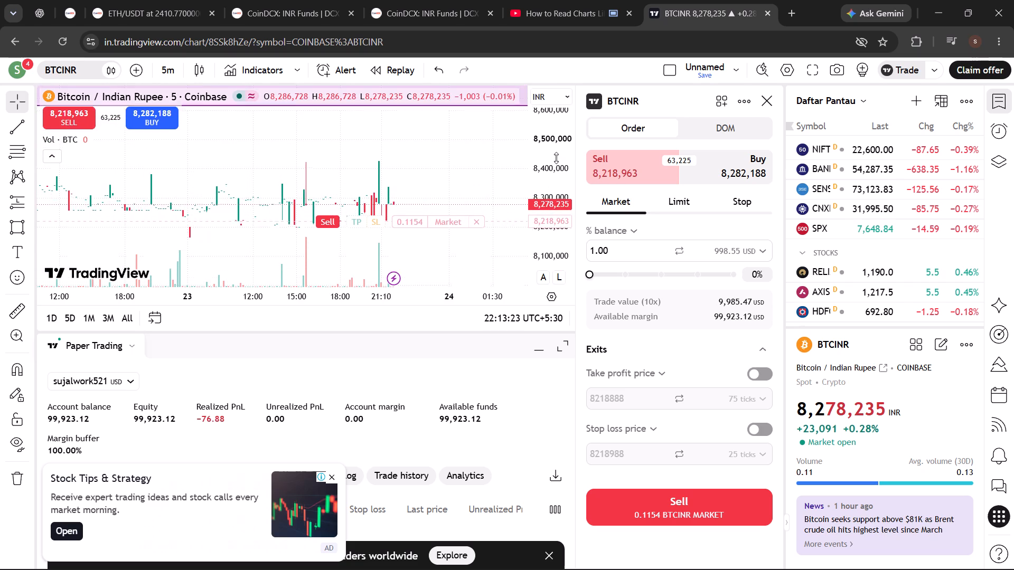
{"action": "left_click_drag", "start_coordinate": [556, 158], "coordinate": [562, 129]}
{"action": "scroll", "coordinate": [390, 229], "scroll_direction": "up", "scroll_amount": 8}
{"action": "left_click_drag", "start_coordinate": [302, 185], "coordinate": [469, 184]}
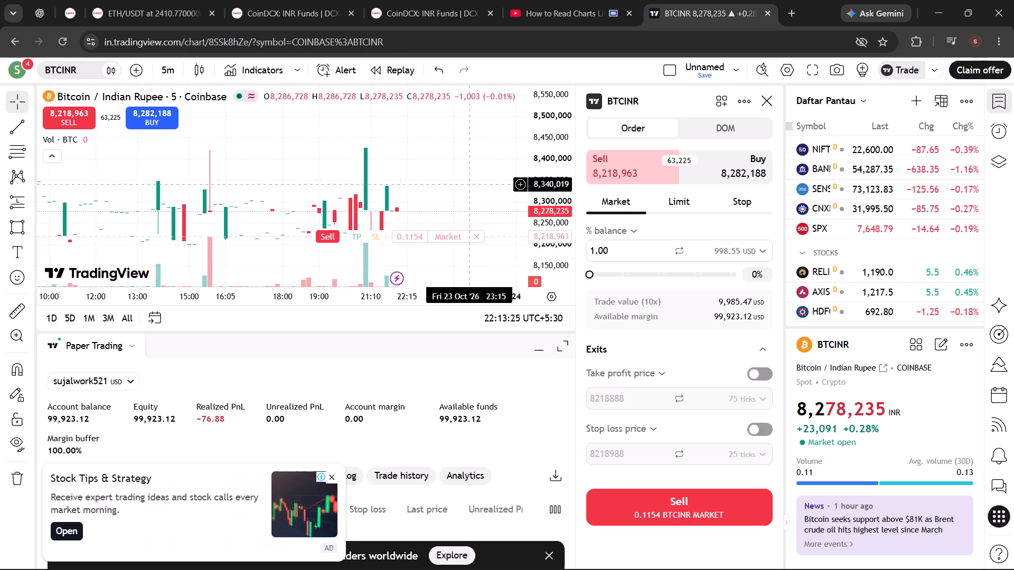
{"action": "scroll", "coordinate": [461, 204], "scroll_direction": "up", "scroll_amount": 5}
{"action": "scroll", "coordinate": [430, 210], "scroll_direction": "down", "scroll_amount": 3}
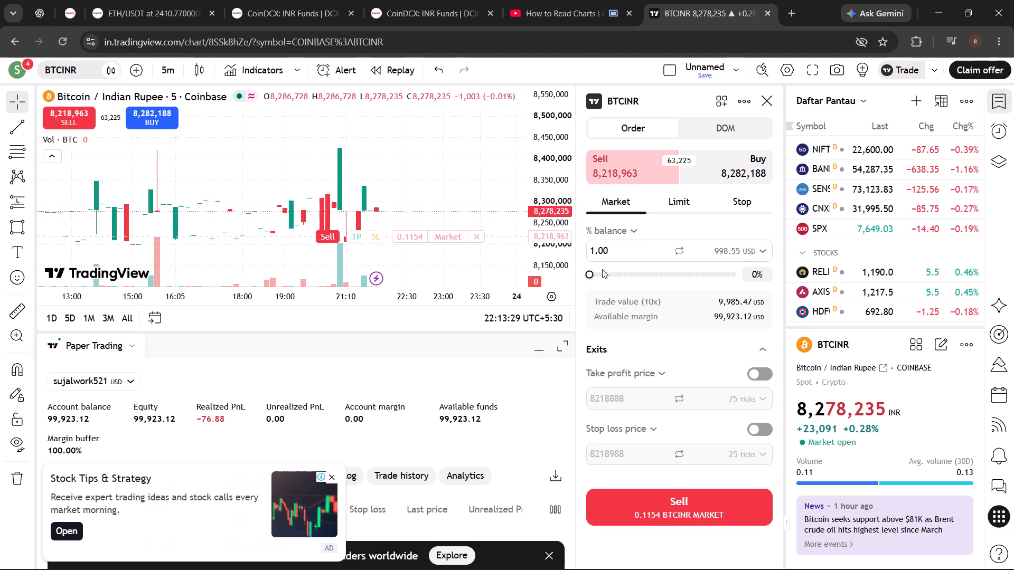
Place a market sell order for BTCINR using 100% of the paper trading balance.
{"action": "left_click_drag", "start_coordinate": [594, 276], "coordinate": [781, 284]}
{"action": "left_click", "coordinate": [702, 498]}
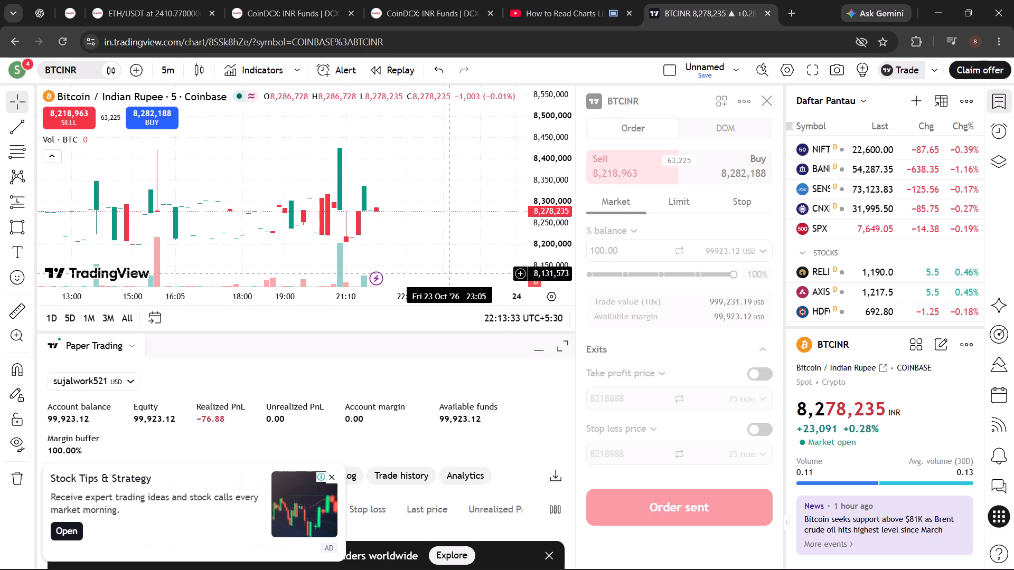
Close the entire short 11.5479 BTCINR position.
{"action": "left_click", "coordinate": [478, 237]}
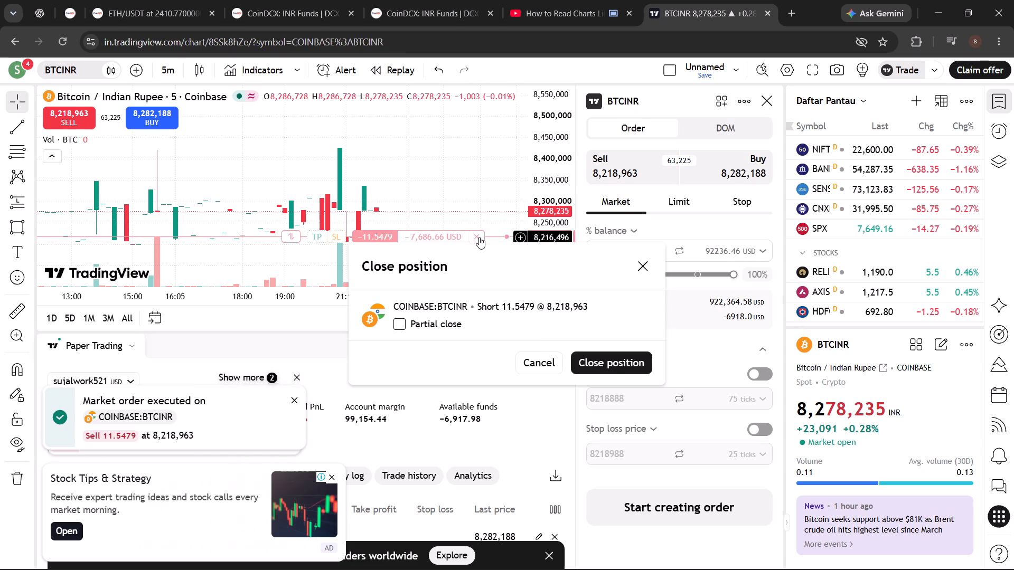
{"action": "left_click", "coordinate": [623, 363]}
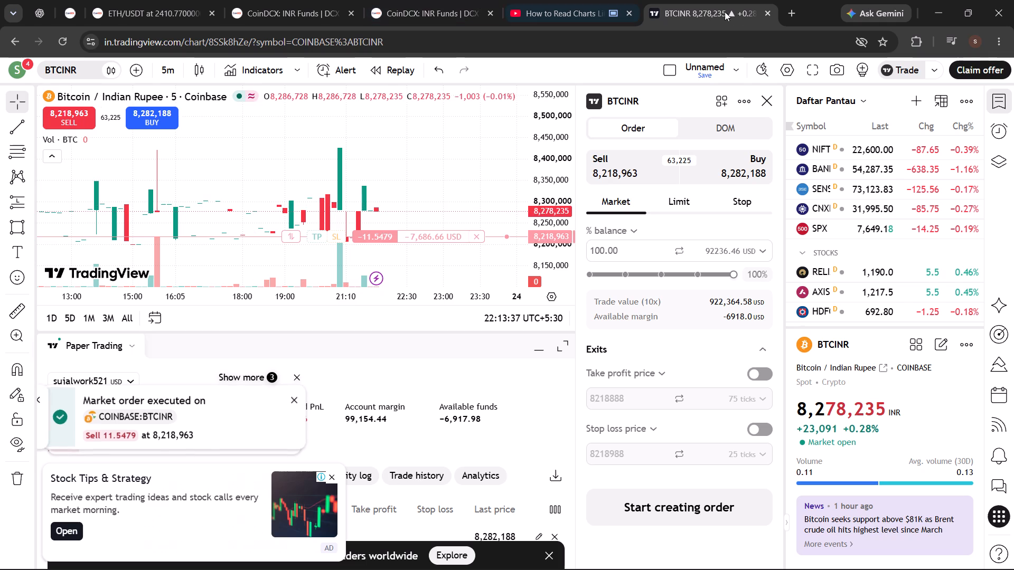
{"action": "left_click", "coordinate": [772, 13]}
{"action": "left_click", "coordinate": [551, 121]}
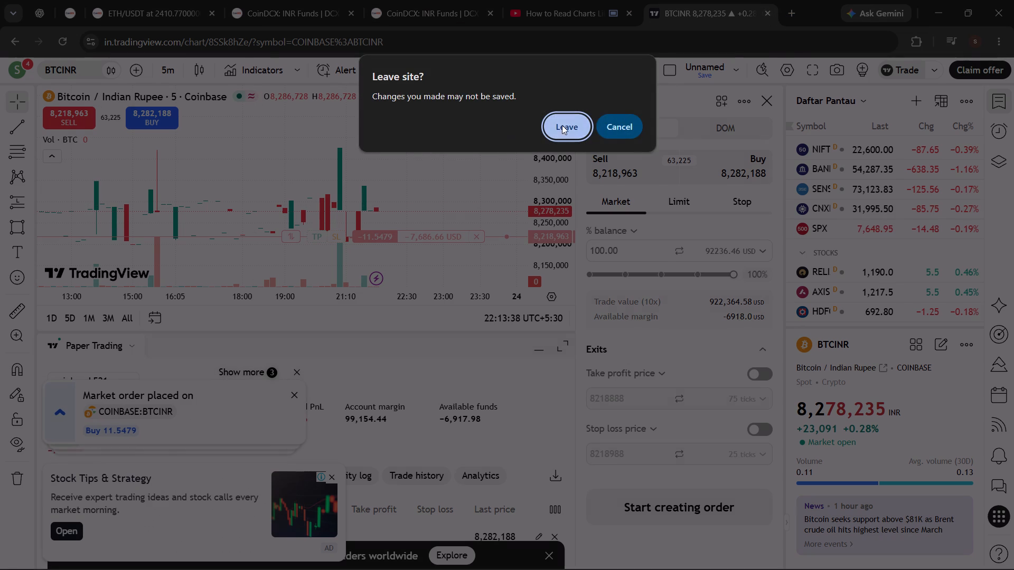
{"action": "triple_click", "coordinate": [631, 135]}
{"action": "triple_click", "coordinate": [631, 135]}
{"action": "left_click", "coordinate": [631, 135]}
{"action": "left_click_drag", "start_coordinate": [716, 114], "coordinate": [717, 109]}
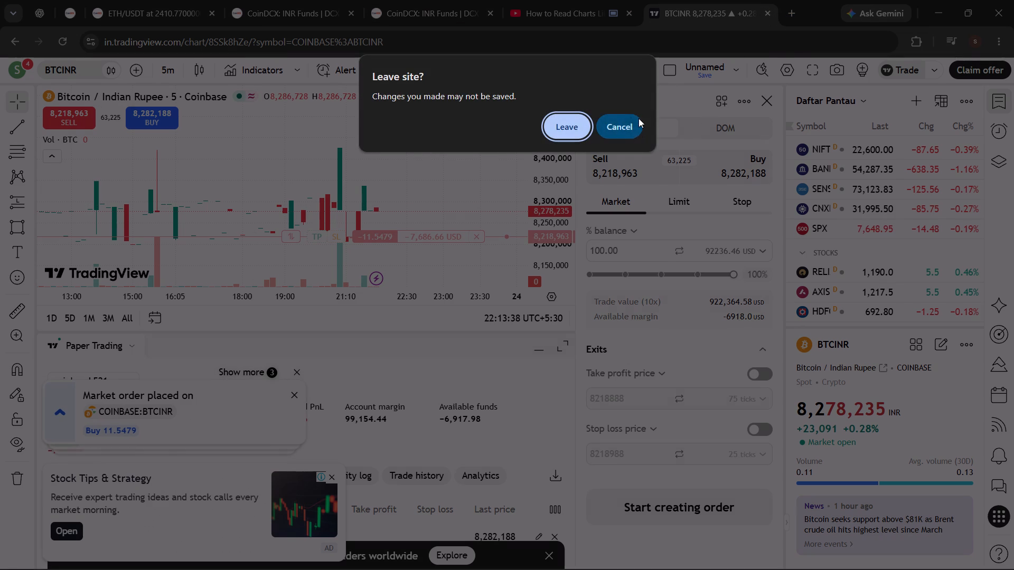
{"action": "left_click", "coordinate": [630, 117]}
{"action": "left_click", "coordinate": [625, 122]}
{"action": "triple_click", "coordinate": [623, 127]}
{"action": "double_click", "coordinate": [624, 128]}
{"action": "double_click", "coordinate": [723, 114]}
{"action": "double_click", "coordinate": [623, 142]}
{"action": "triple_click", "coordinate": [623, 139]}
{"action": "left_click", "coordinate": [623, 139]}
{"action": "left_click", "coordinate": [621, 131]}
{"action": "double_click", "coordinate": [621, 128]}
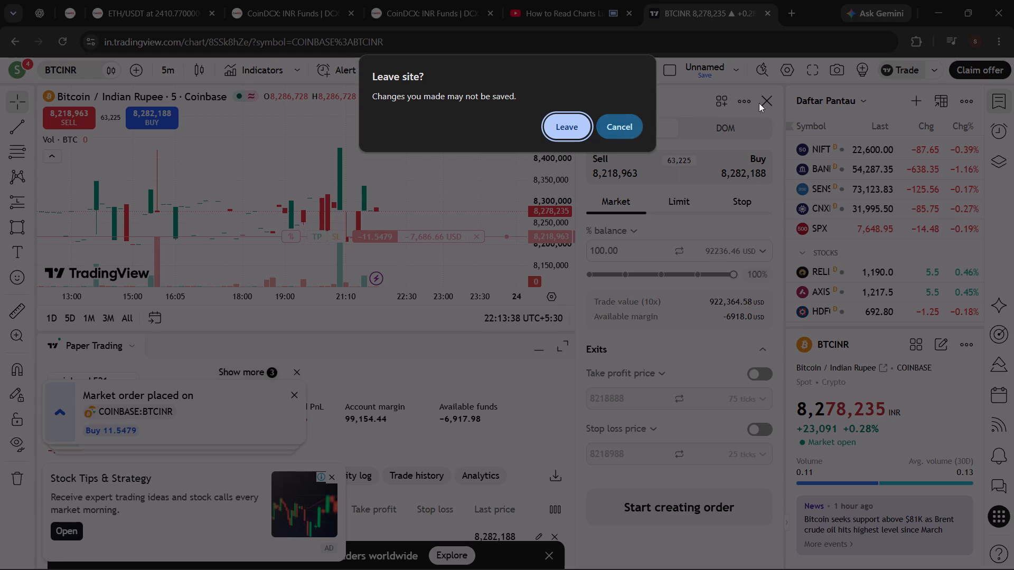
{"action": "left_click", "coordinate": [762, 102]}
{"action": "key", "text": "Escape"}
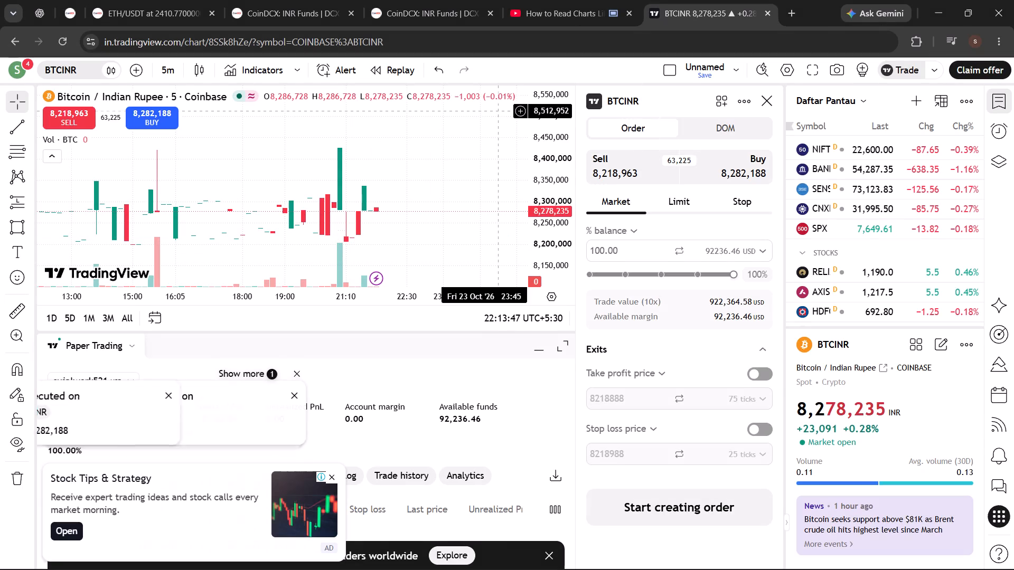
Close the TradingView BTCINR page, leaving without saving and preventing it from creating additional dialogs.
{"action": "left_click", "coordinate": [768, 14]}
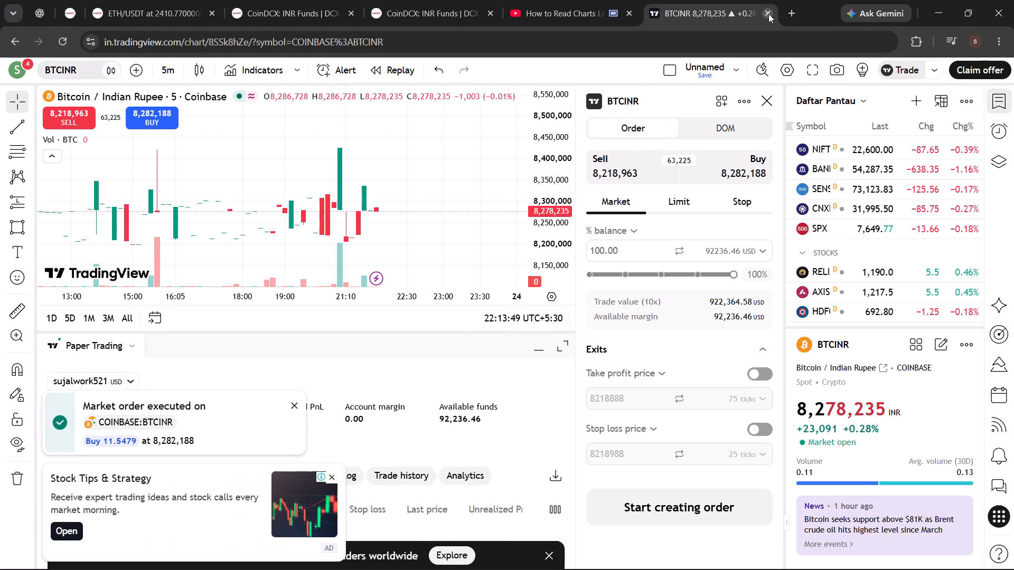
{"action": "left_click", "coordinate": [375, 120]}
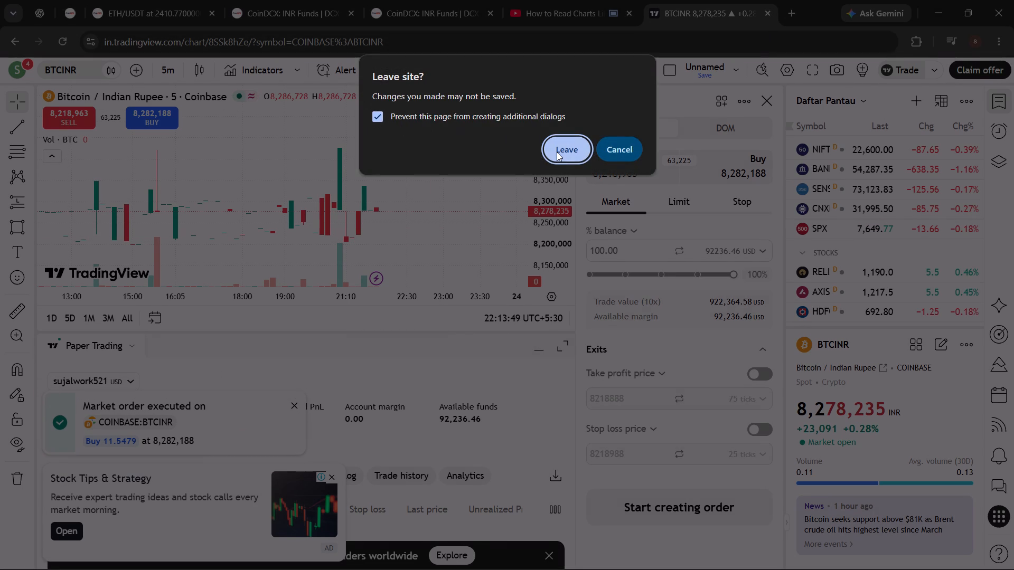
{"action": "left_click", "coordinate": [557, 152]}
{"action": "double_click", "coordinate": [566, 147]}
{"action": "right_click", "coordinate": [566, 147]}
{"action": "triple_click", "coordinate": [567, 147]}
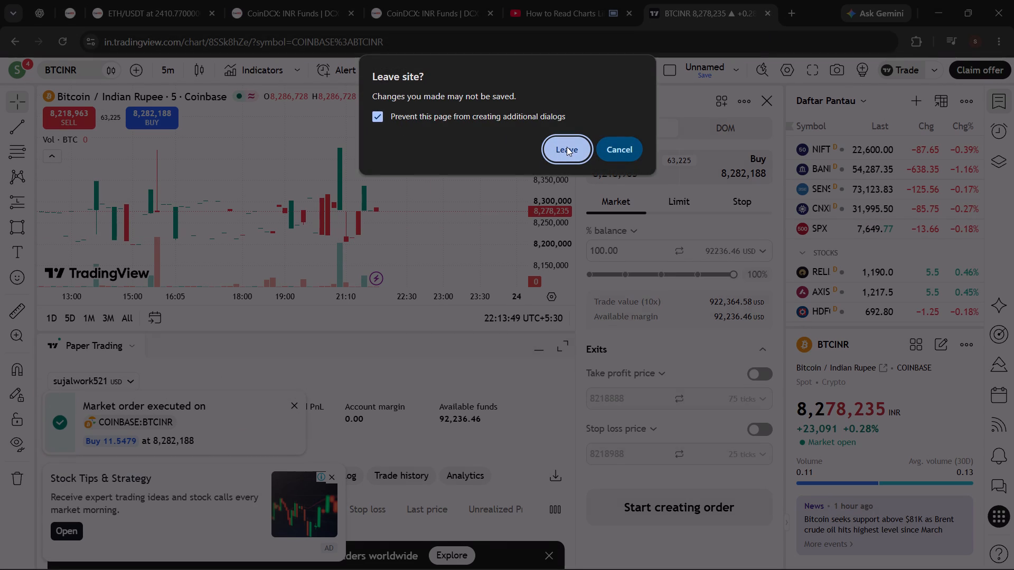
{"action": "triple_click", "coordinate": [567, 147]}
{"action": "triple_click", "coordinate": [567, 147]}
{"action": "key", "text": "Return"}
{"action": "key", "text": "Return"}
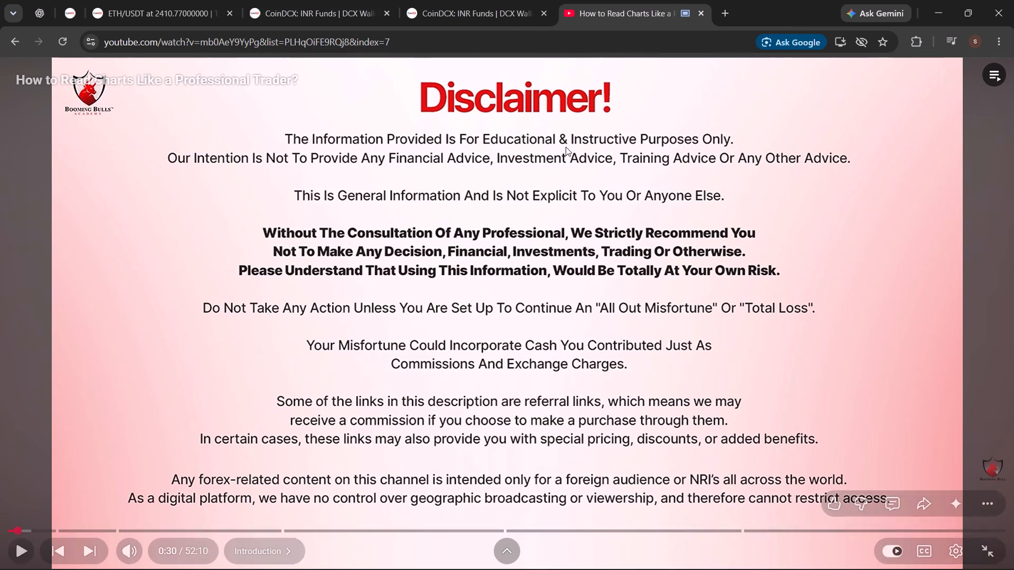
Return to the CoinDCX ETH/USDT trading page and examine its 5-minute candles against the marked zones, dismissing the chart-values hint.
{"action": "left_click", "coordinate": [68, 5]}
{"action": "left_click", "coordinate": [40, 17]}
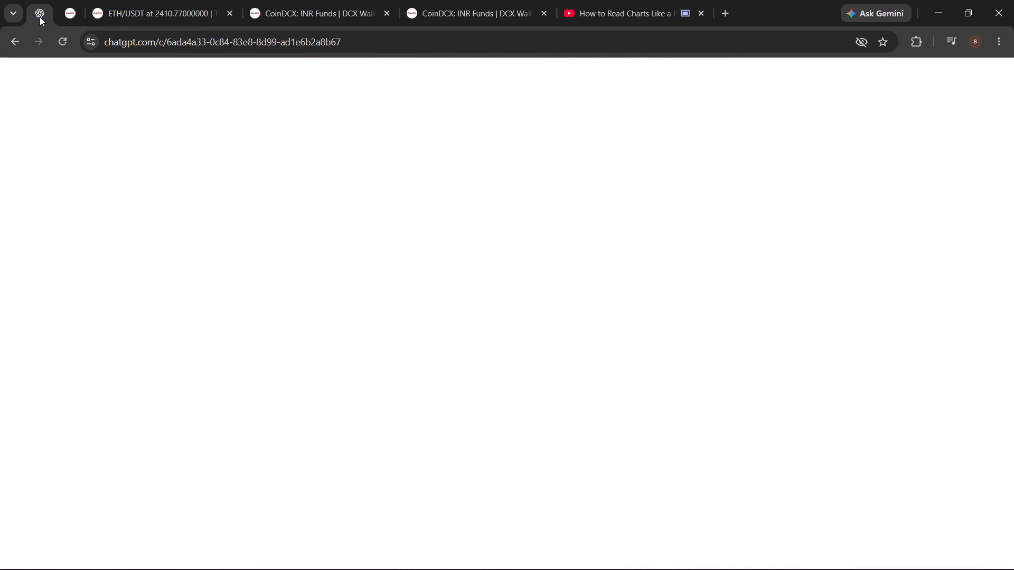
{"action": "left_click", "coordinate": [67, 6]}
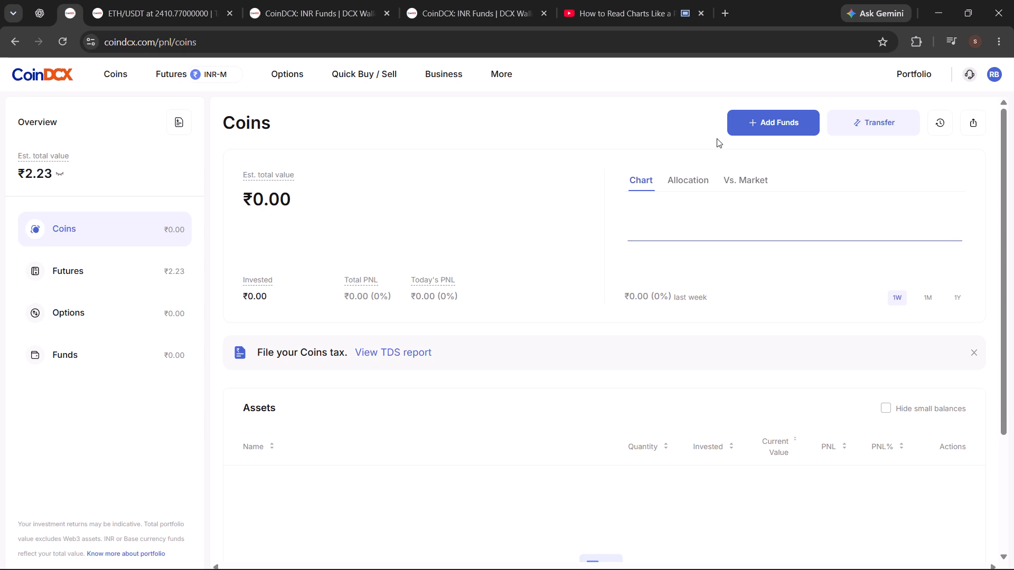
{"action": "left_click", "coordinate": [134, 0]}
{"action": "left_click", "coordinate": [245, 0]}
{"action": "left_click", "coordinate": [201, 1]}
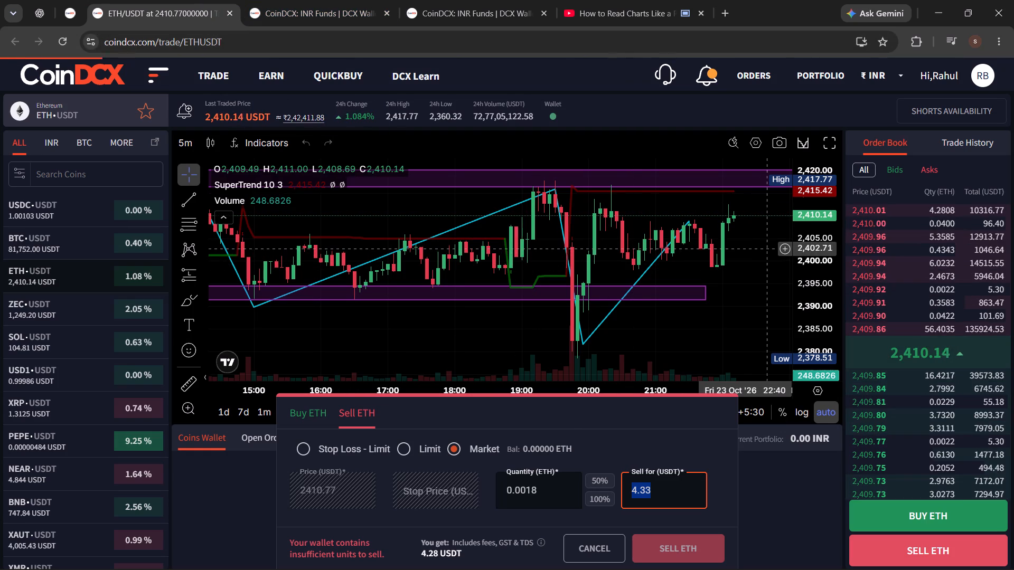
{"action": "scroll", "coordinate": [741, 251], "scroll_direction": "down", "scroll_amount": 2}
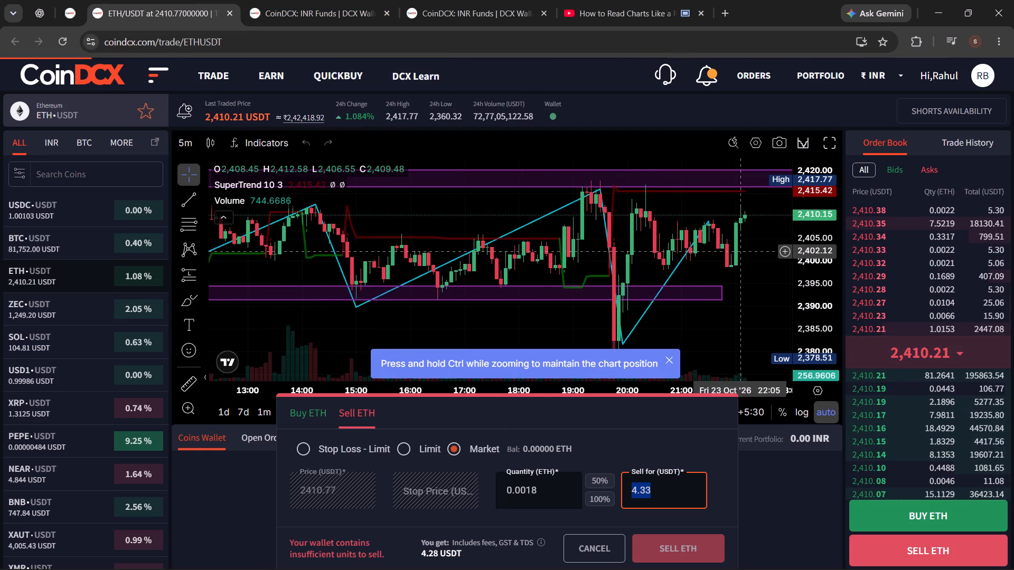
{"action": "left_click_drag", "start_coordinate": [748, 265], "coordinate": [637, 254]}
{"action": "scroll", "coordinate": [674, 259], "scroll_direction": "down", "scroll_amount": 3}
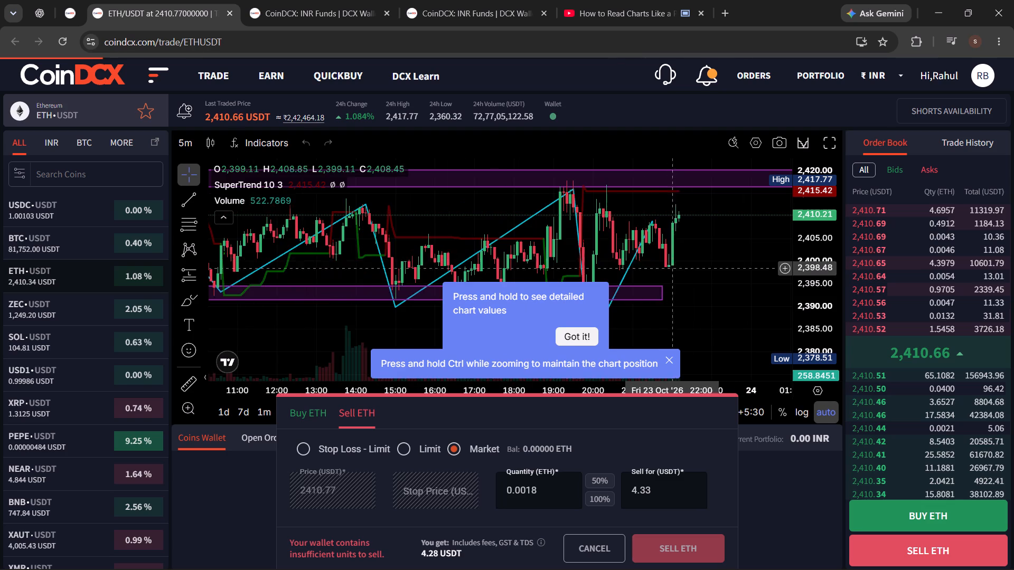
{"action": "scroll", "coordinate": [672, 272], "scroll_direction": "down", "scroll_amount": 3}
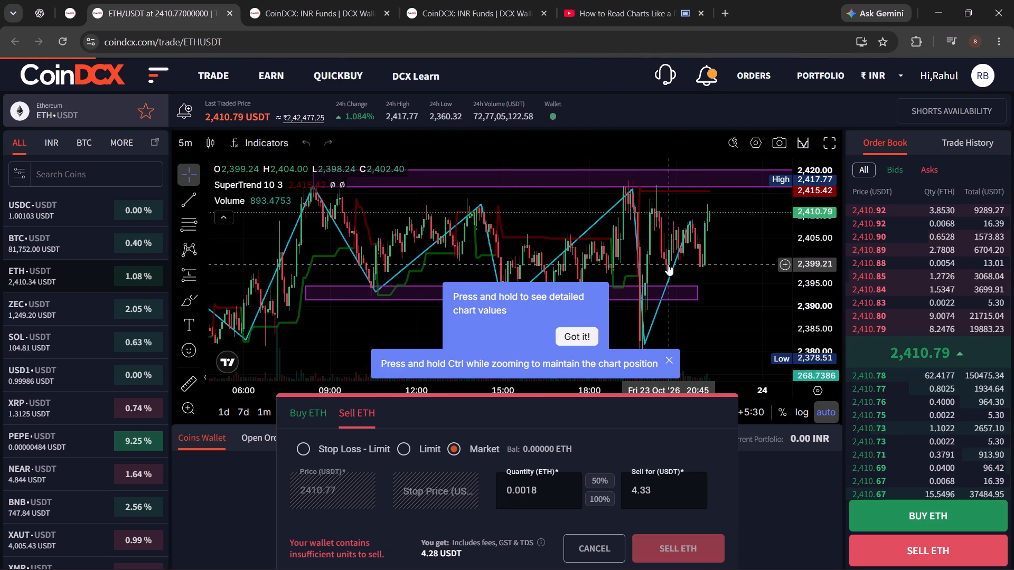
{"action": "left_click", "coordinate": [568, 338]}
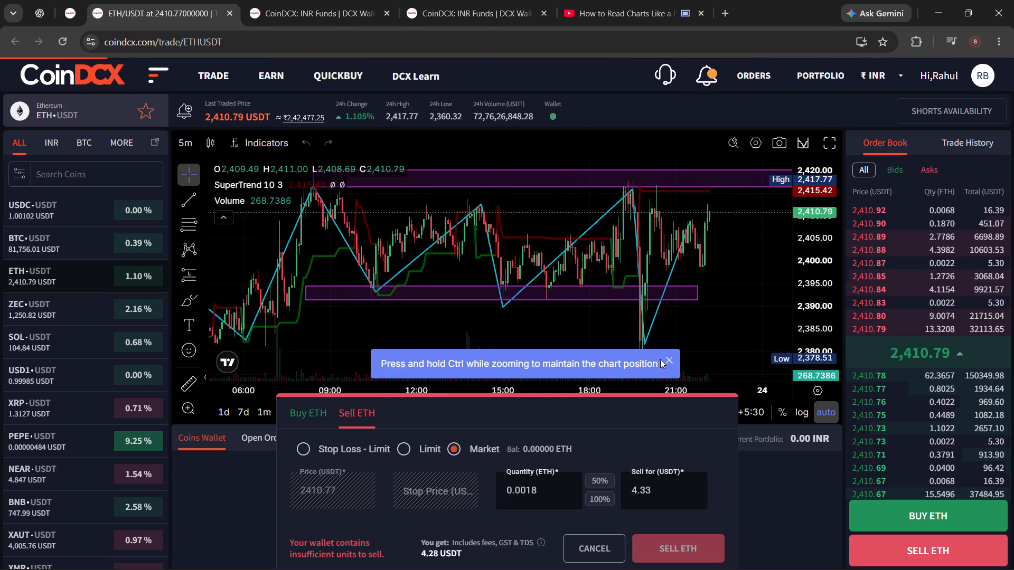
{"action": "left_click", "coordinate": [661, 359]}
View the 5-minute charts of ZEC/USDT, USD1/USDT, XRP/USDT and PEPE/USDT in turn, finishing on BNB/USDT.
{"action": "left_click", "coordinate": [44, 305]}
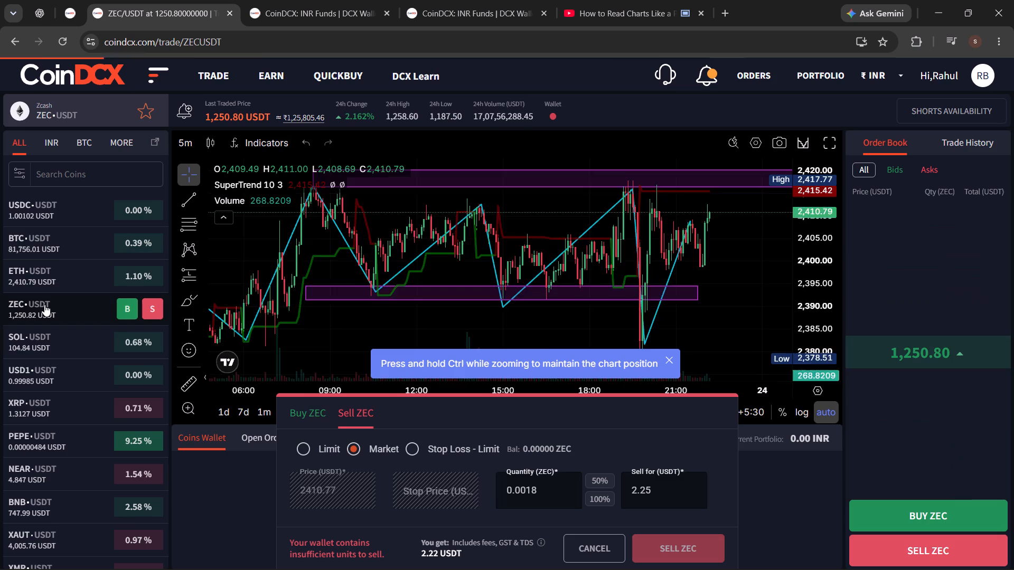
{"action": "left_click", "coordinate": [29, 359]}
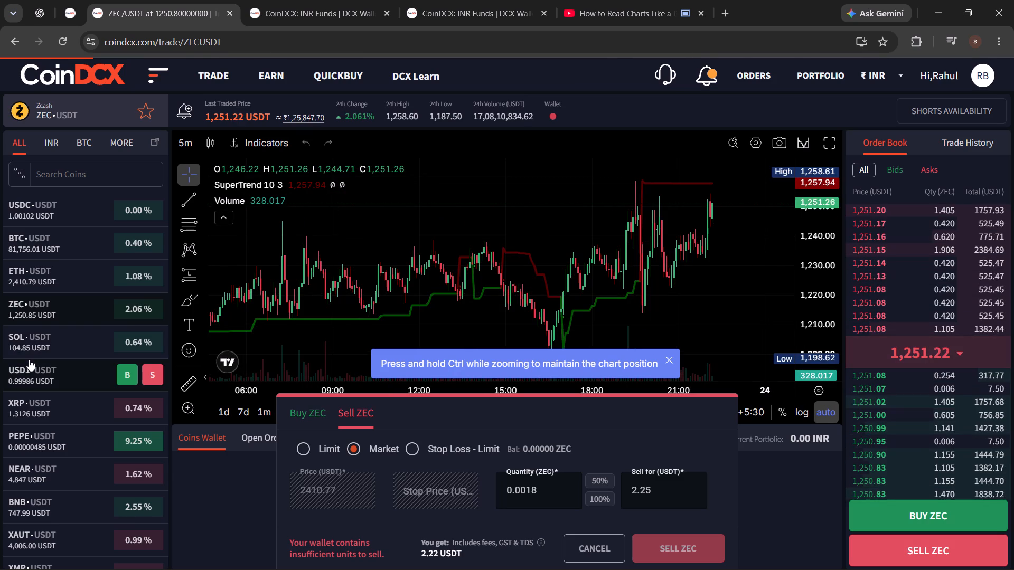
{"action": "left_click", "coordinate": [31, 383]}
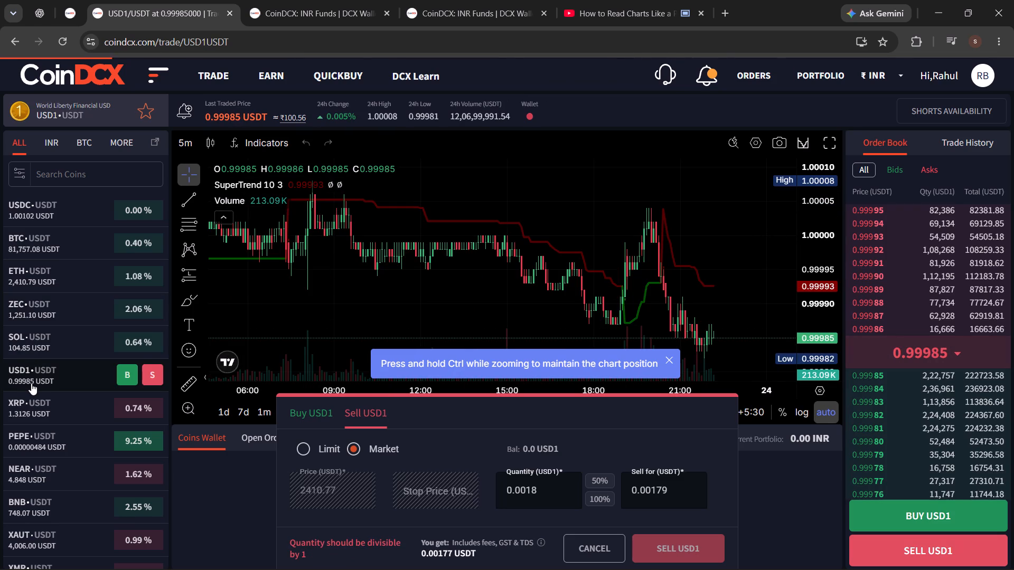
{"action": "left_click", "coordinate": [28, 410]}
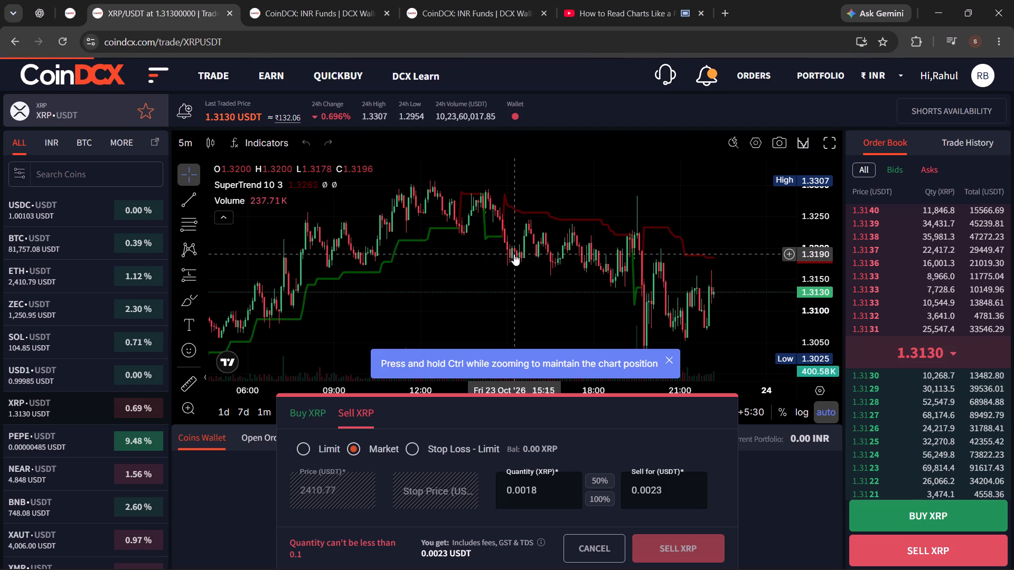
{"action": "left_click", "coordinate": [71, 435]}
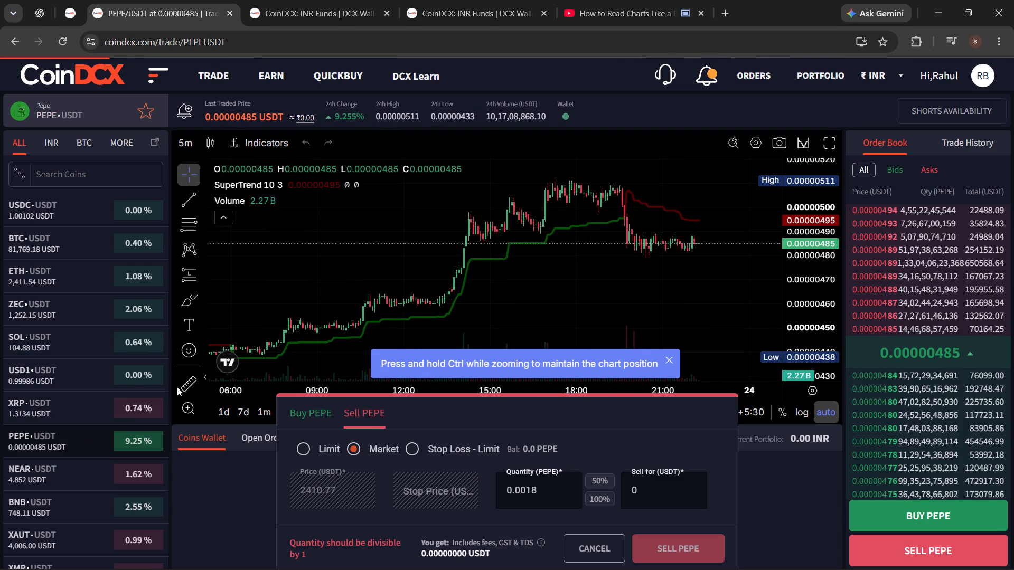
{"action": "left_click", "coordinate": [40, 513]}
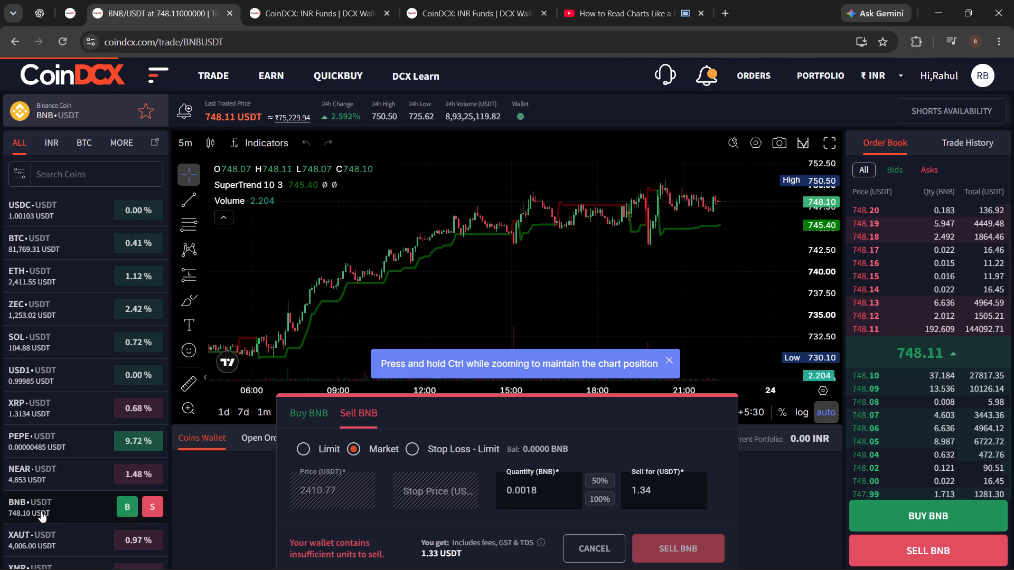
{"action": "left_click", "coordinate": [34, 512]}
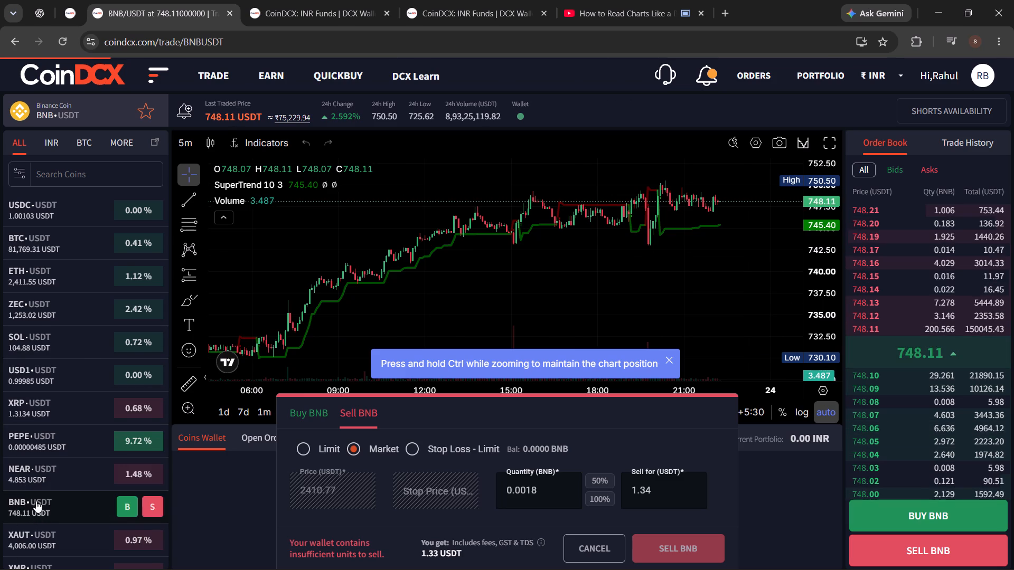
Search the full coin list for xau and clear the search.
{"action": "scroll", "coordinate": [43, 481], "scroll_direction": "down", "scroll_amount": 2}
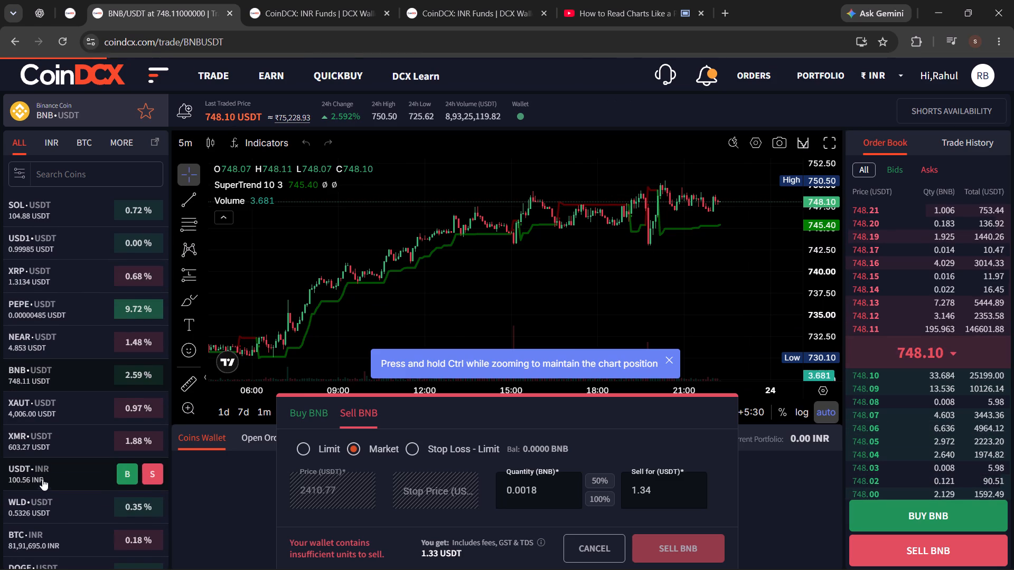
{"action": "left_click", "coordinate": [60, 174]}
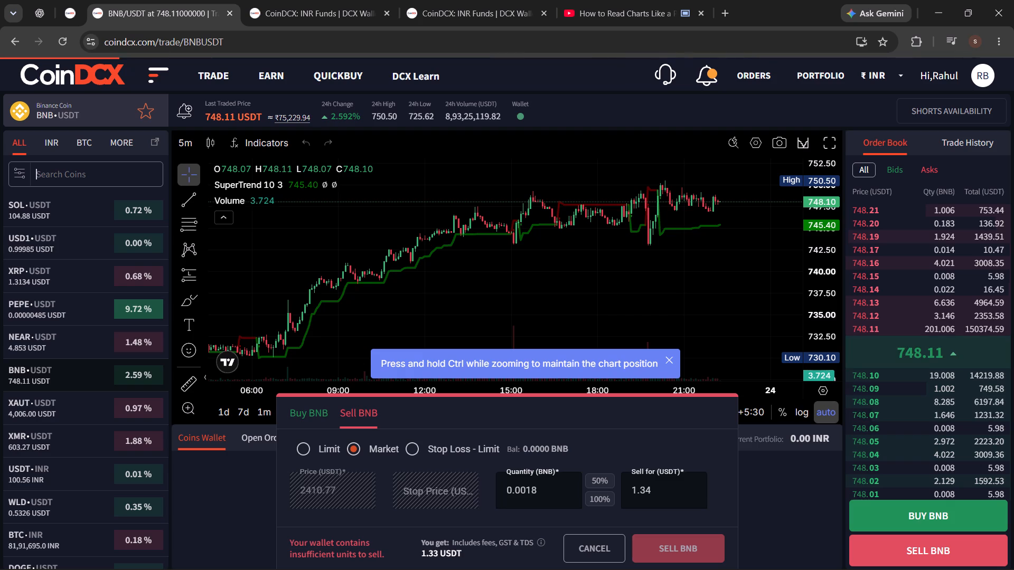
{"action": "type", "text": "xau"}
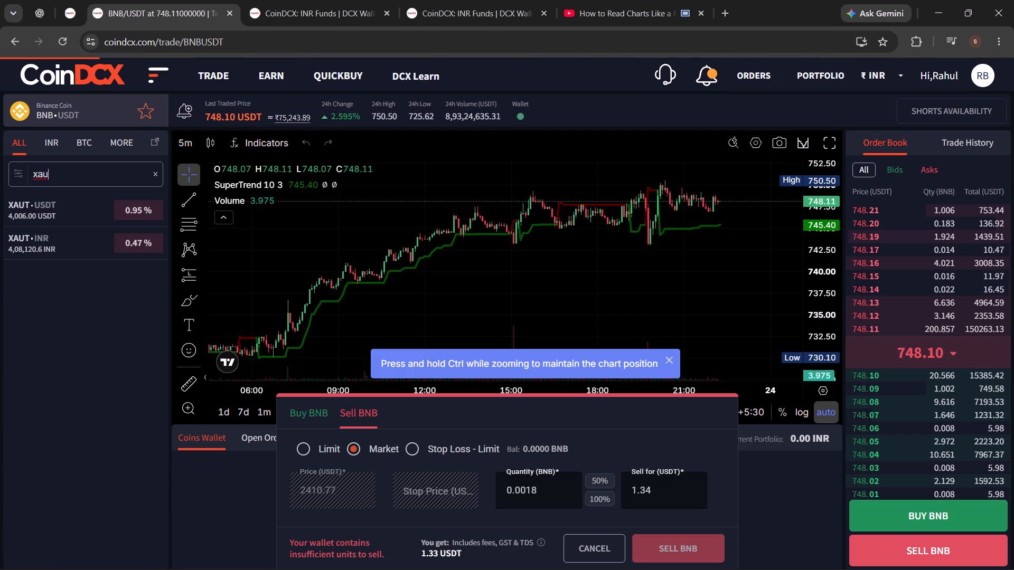
{"action": "key", "text": "BackSpace"}
{"action": "key", "text": "BackSpace"}
{"action": "key", "text": "BackSpace"}
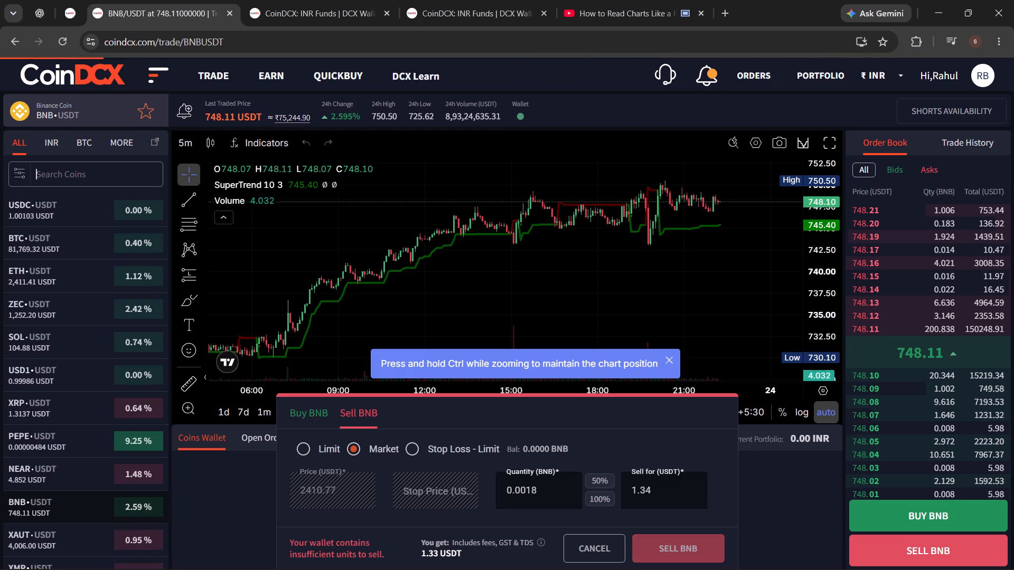
Search the INR coin markets for xa and the full coin list for xau again, clearing each search.
{"action": "left_click", "coordinate": [52, 141]}
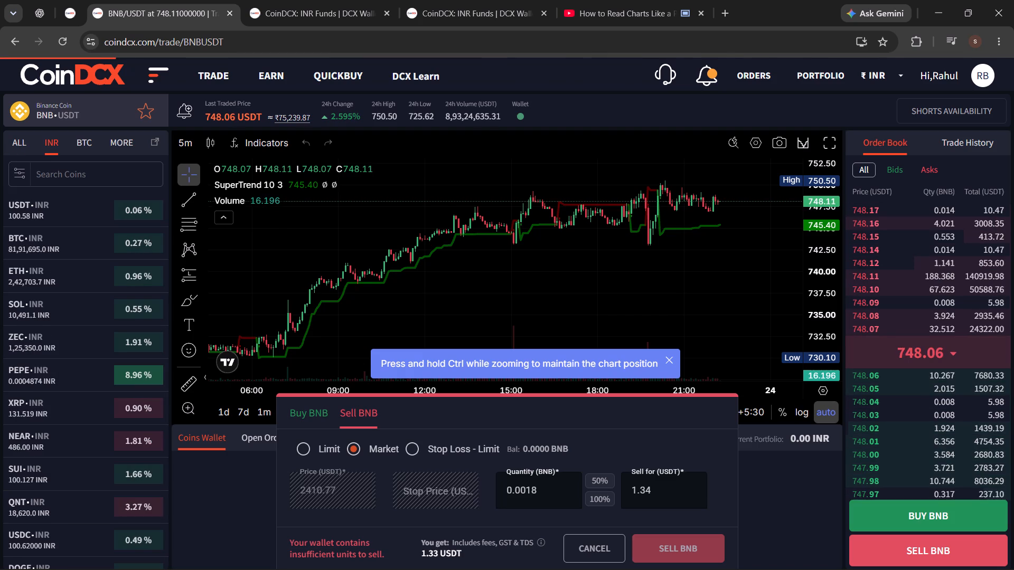
{"action": "left_click", "coordinate": [76, 172]}
{"action": "type", "text": "xa"}
{"action": "key", "text": "BackSpace"}
{"action": "key", "text": "BackSpace"}
{"action": "key", "text": "BackSpace"}
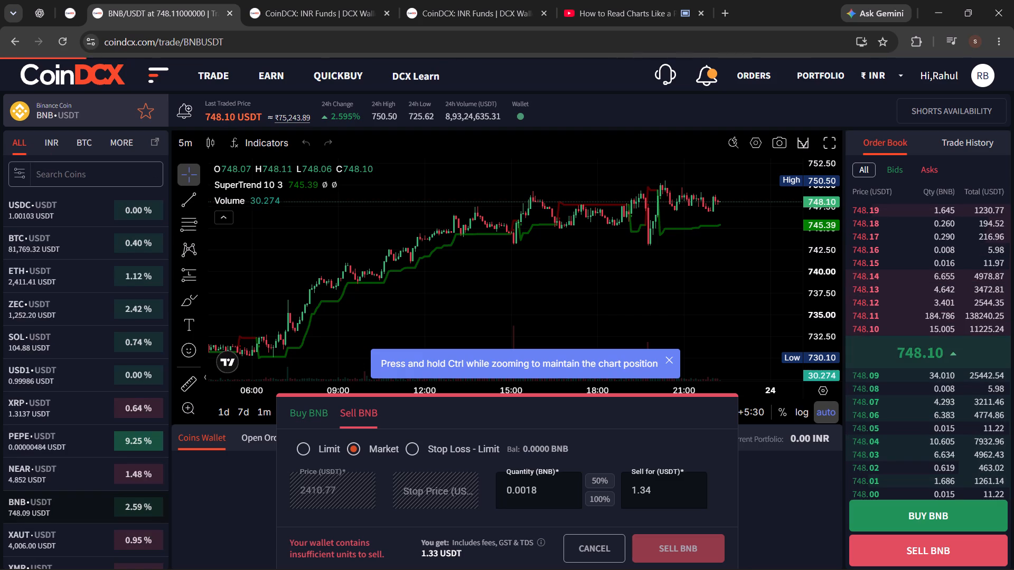
{"action": "type", "text": "xau"}
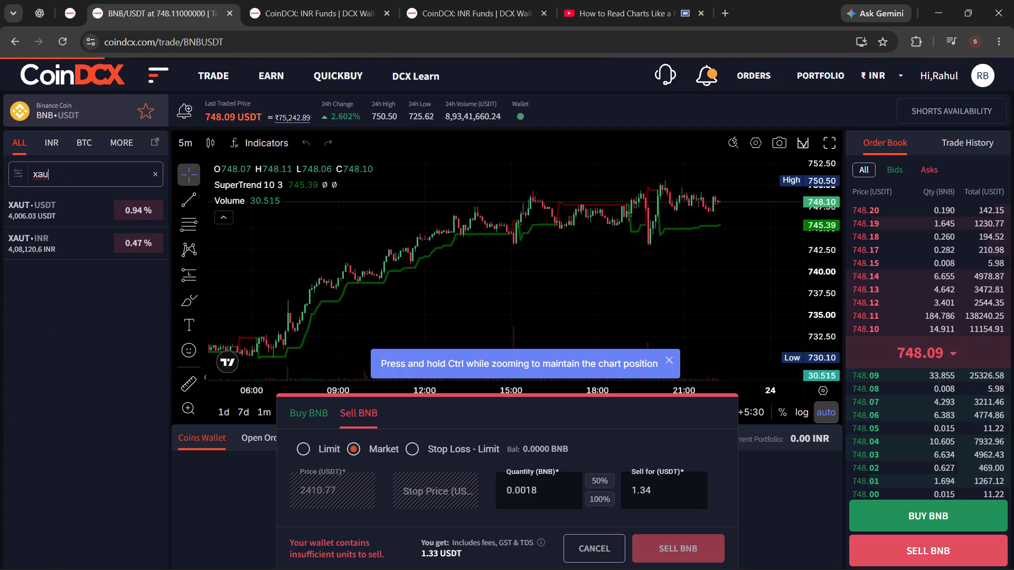
{"action": "key", "text": "BackSpace"}
{"action": "key", "text": "BackSpace"}
{"action": "key", "text": "BackSpace"}
Search the full coin list for gold and clear the search.
{"action": "type", "text": "gold"}
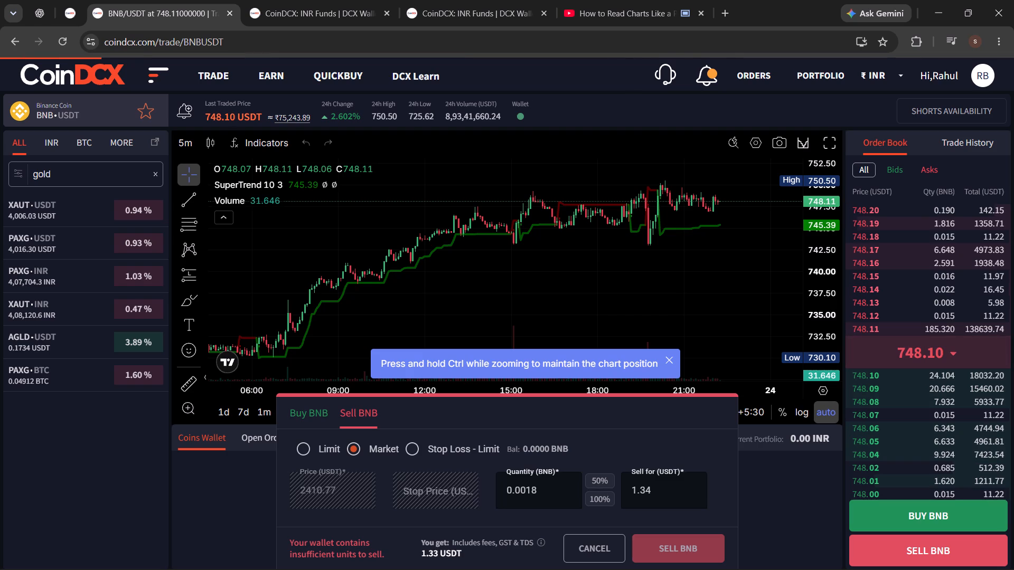
{"action": "left_click", "coordinate": [76, 172]}
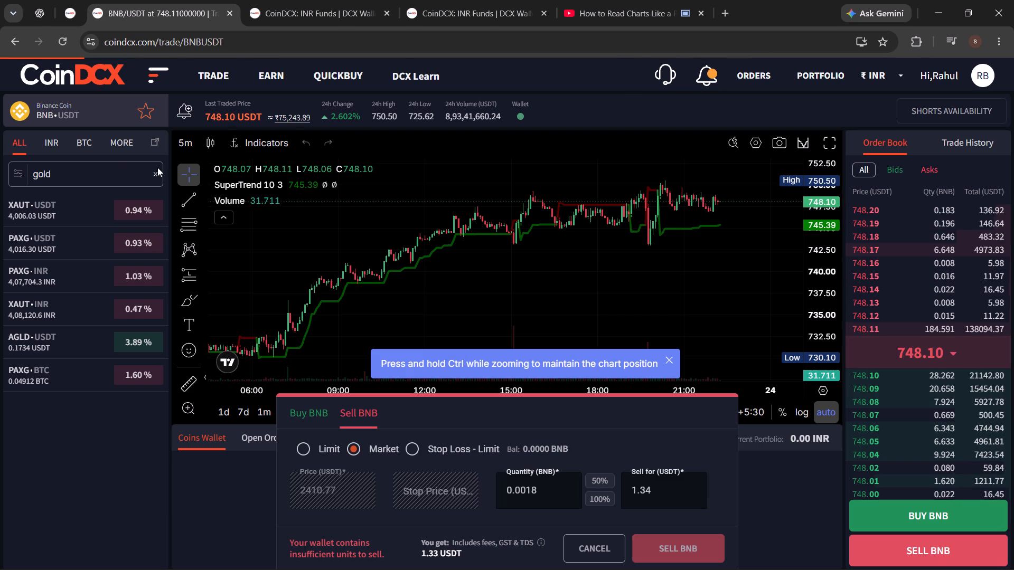
{"action": "left_click", "coordinate": [159, 172]}
{"action": "left_click", "coordinate": [154, 170]}
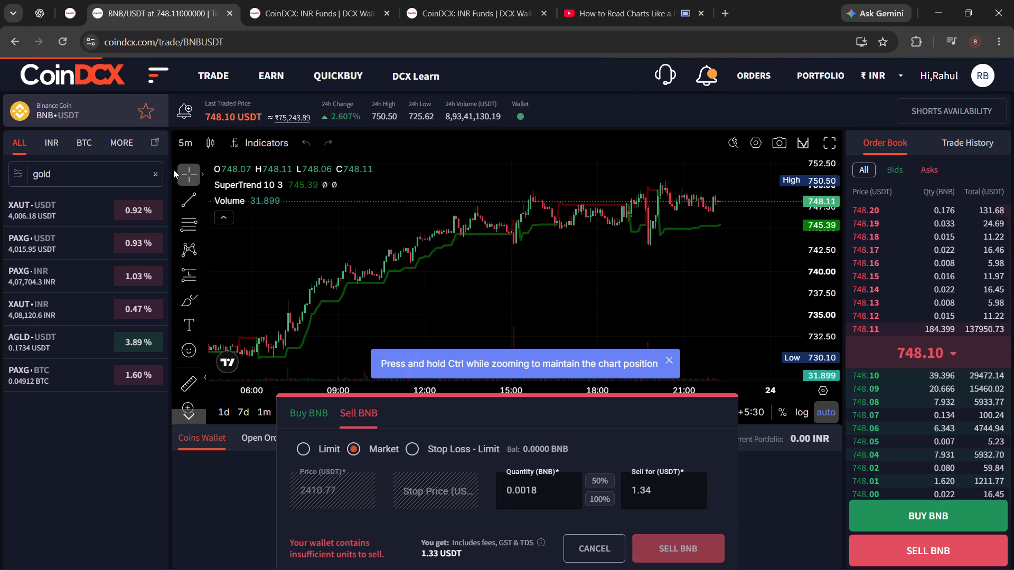
{"action": "left_click", "coordinate": [158, 173]}
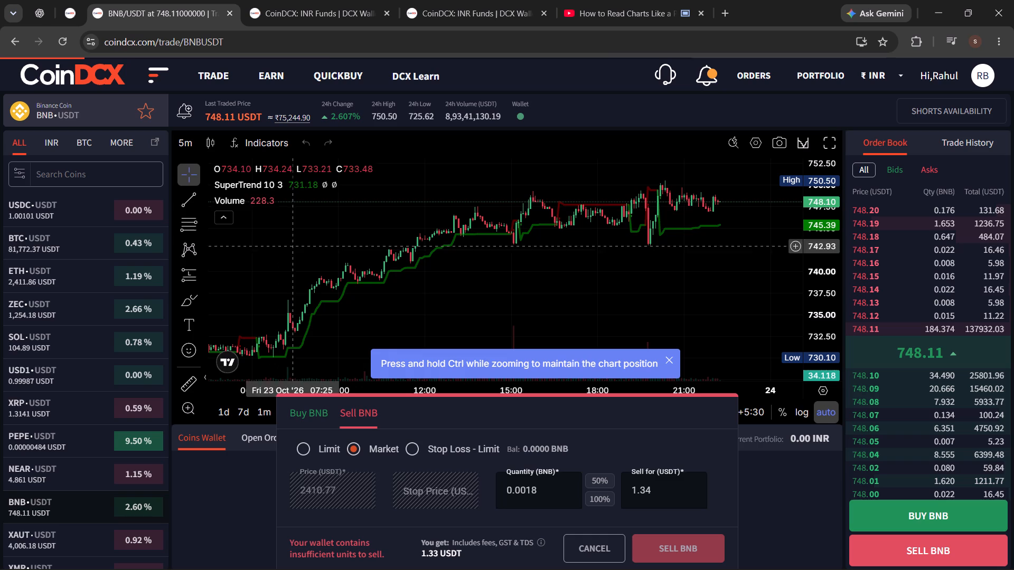
Dismiss the chart zooming hint and cancel the open BNB market sell order form.
{"action": "left_click", "coordinate": [672, 362]}
{"action": "left_click", "coordinate": [758, 354]}
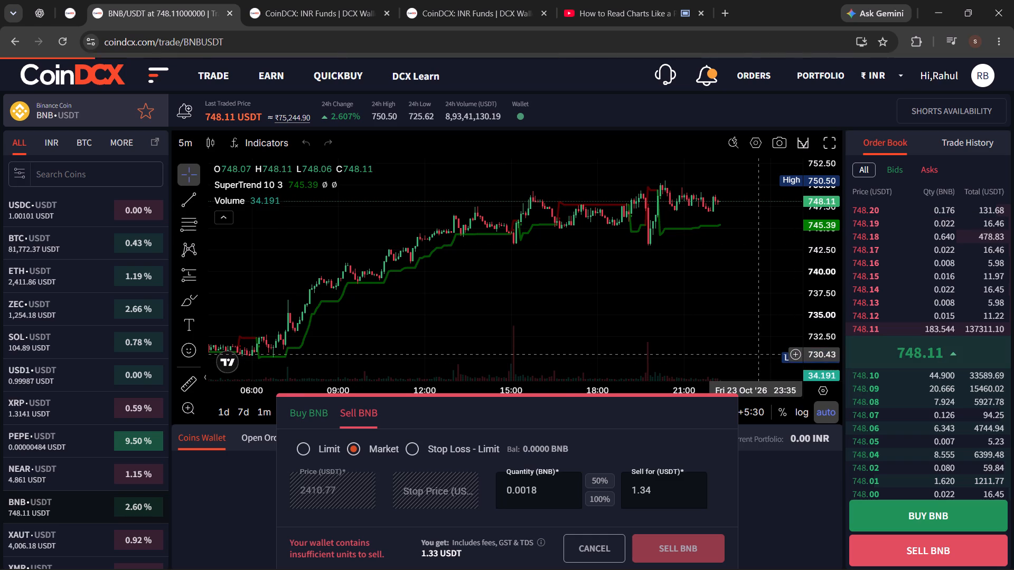
{"action": "left_click", "coordinate": [597, 553]}
Examine the BNB/USDT 5-minute price history over the past days and the most recent candles up close.
{"action": "left_click", "coordinate": [399, 360]}
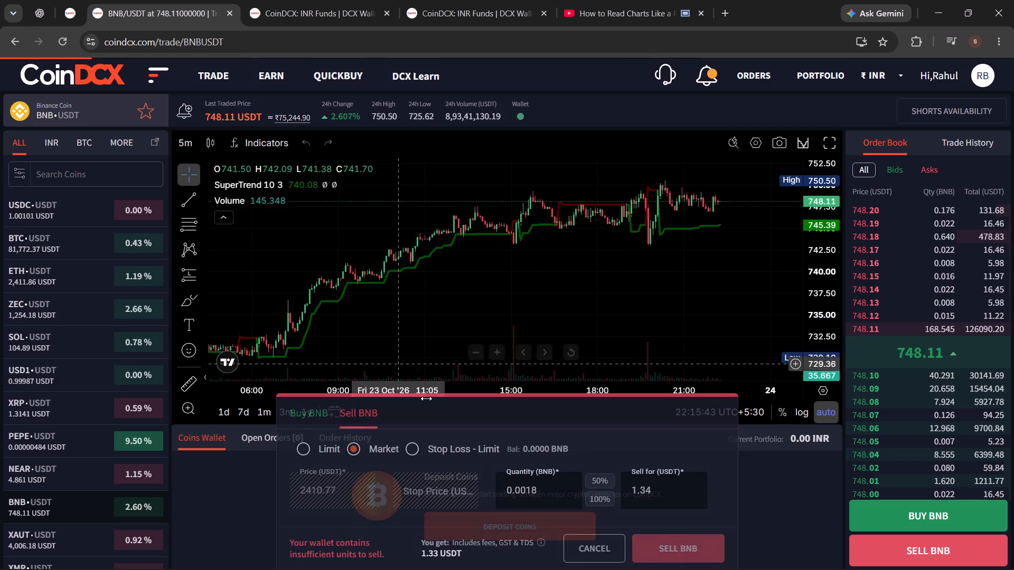
{"action": "scroll", "coordinate": [623, 294], "scroll_direction": "down", "scroll_amount": 4}
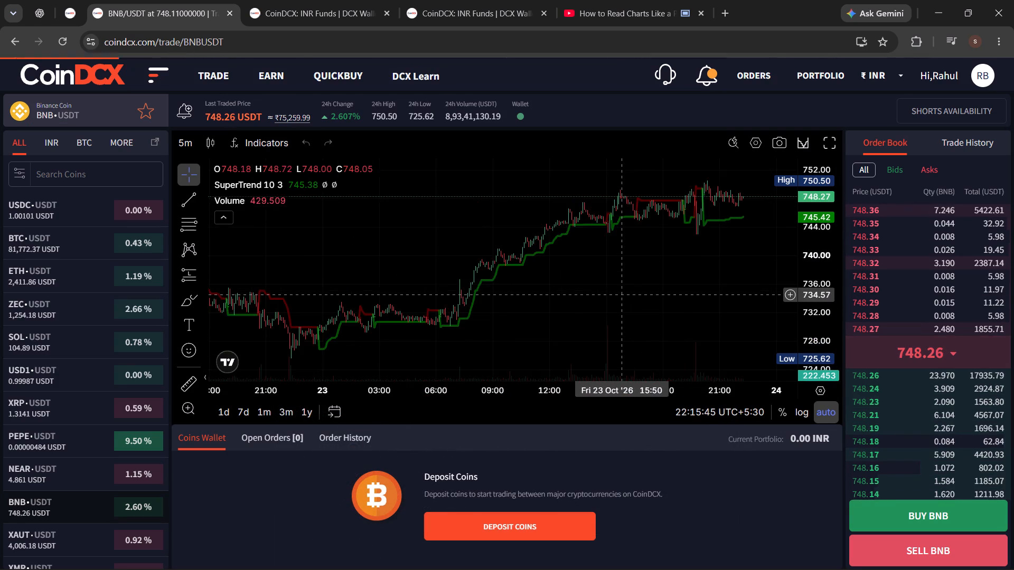
{"action": "scroll", "coordinate": [623, 294], "scroll_direction": "down", "scroll_amount": 3}
{"action": "left_click_drag", "start_coordinate": [656, 299], "coordinate": [586, 296]}
{"action": "scroll", "coordinate": [583, 296], "scroll_direction": "down", "scroll_amount": 5}
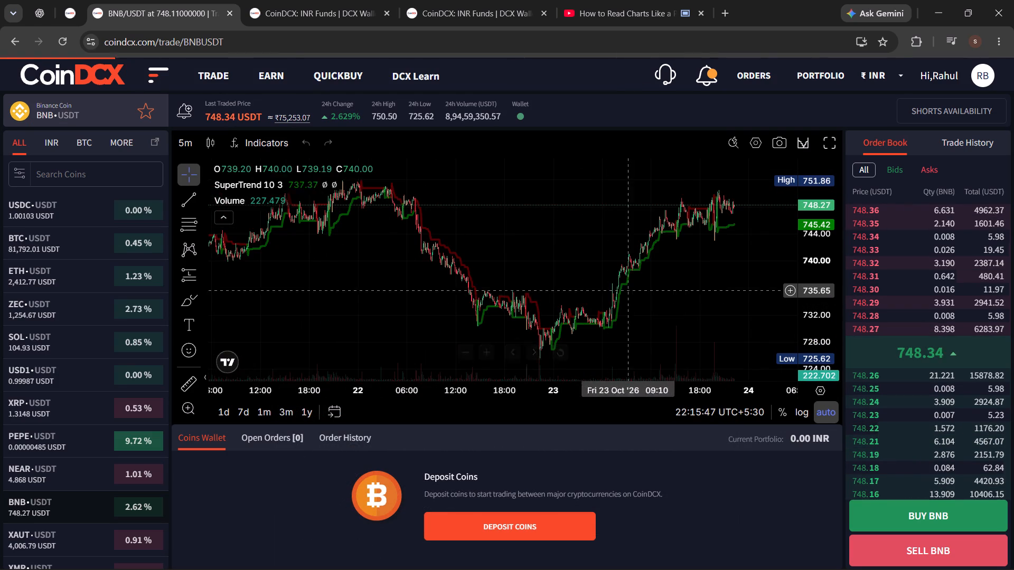
{"action": "left_click_drag", "start_coordinate": [696, 283], "coordinate": [589, 290]}
{"action": "scroll", "coordinate": [804, 244], "scroll_direction": "up", "scroll_amount": 6}
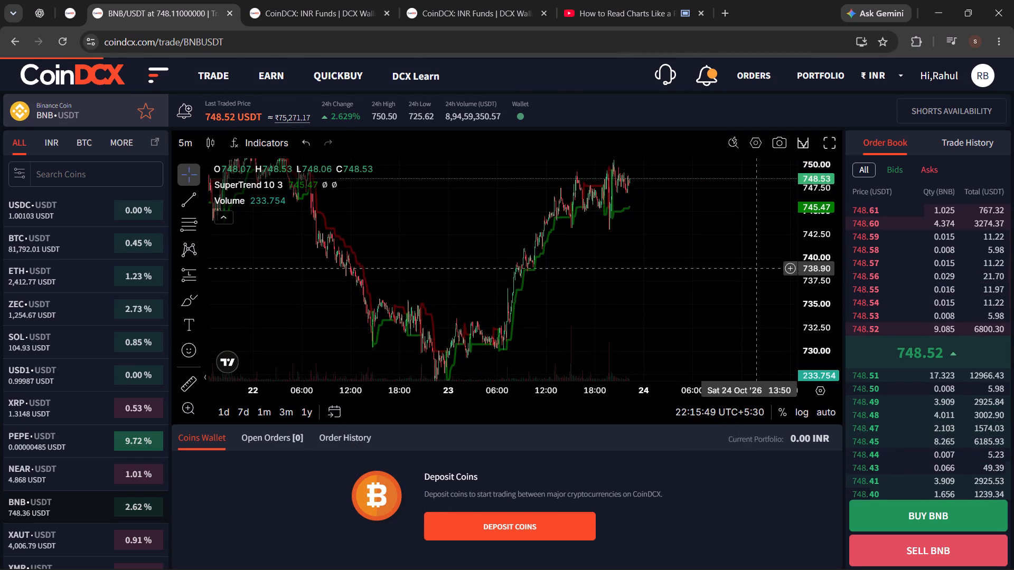
{"action": "scroll", "coordinate": [592, 297], "scroll_direction": "up", "scroll_amount": 10}
{"action": "left_click_drag", "start_coordinate": [467, 260], "coordinate": [694, 343]}
{"action": "scroll", "coordinate": [641, 291], "scroll_direction": "up", "scroll_amount": 4}
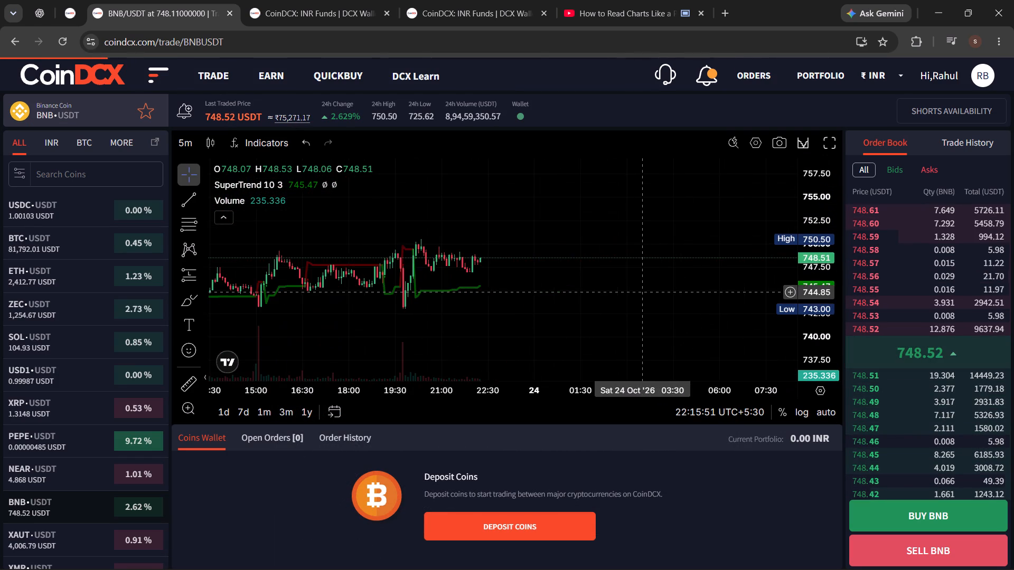
Draw a thin rectangle along the BNB/USDT swing highs at about 749.2–749.4, from 15:45 on 23 October to 00:10 on 24 October.
{"action": "left_click_drag", "start_coordinate": [513, 290], "coordinate": [716, 320]}
{"action": "left_click_drag", "start_coordinate": [837, 298], "coordinate": [845, 195]}
{"action": "scroll", "coordinate": [726, 292], "scroll_direction": "down", "scroll_amount": 1}
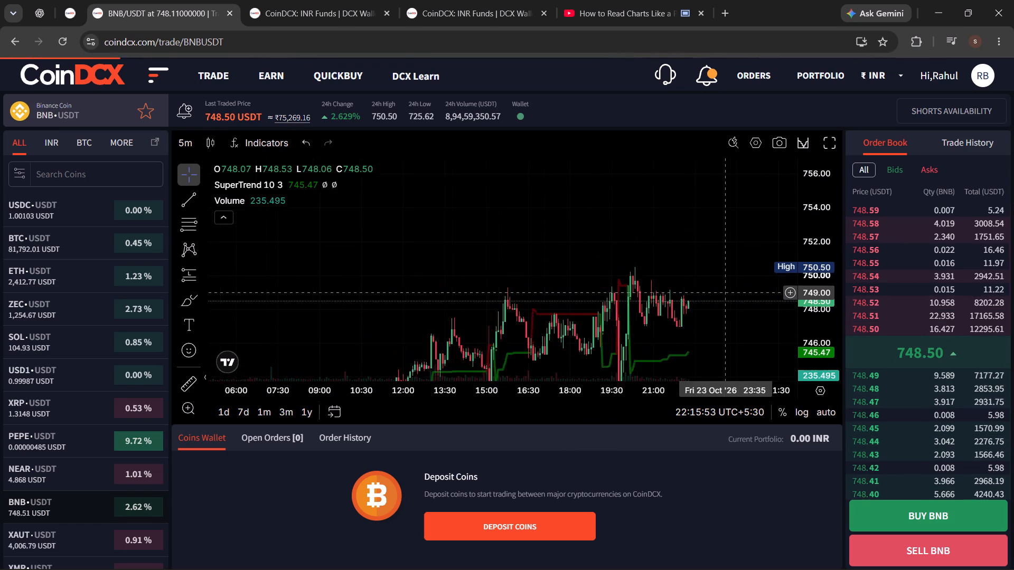
{"action": "scroll", "coordinate": [726, 292], "scroll_direction": "down", "scroll_amount": 1}
{"action": "left_click_drag", "start_coordinate": [710, 343], "coordinate": [690, 254]}
{"action": "scroll", "coordinate": [646, 260], "scroll_direction": "up", "scroll_amount": 4}
{"action": "left_click_drag", "start_coordinate": [571, 269], "coordinate": [604, 279]}
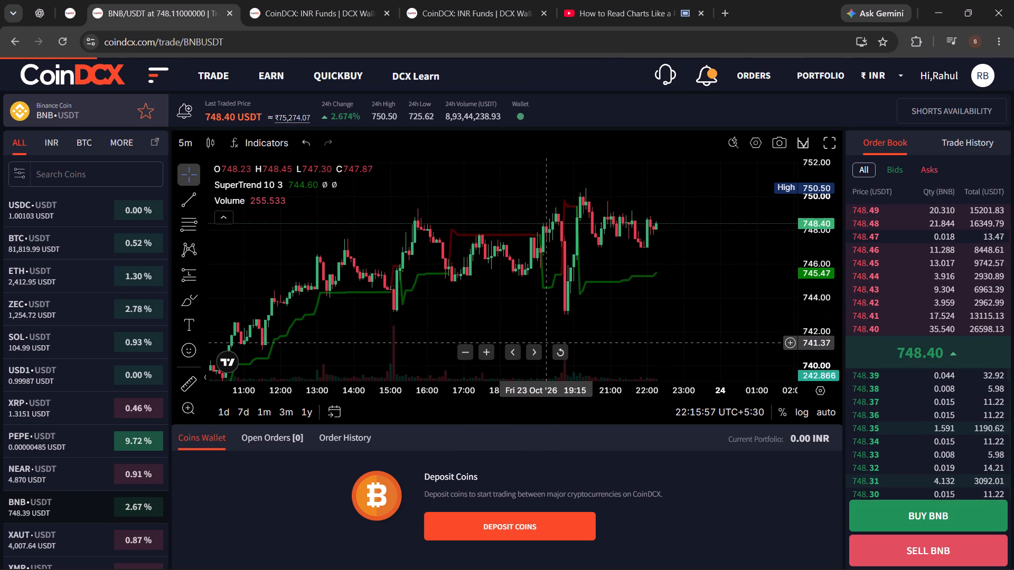
{"action": "scroll", "coordinate": [578, 309], "scroll_direction": "up", "scroll_amount": 3}
{"action": "scroll", "coordinate": [557, 302], "scroll_direction": "down", "scroll_amount": 2}
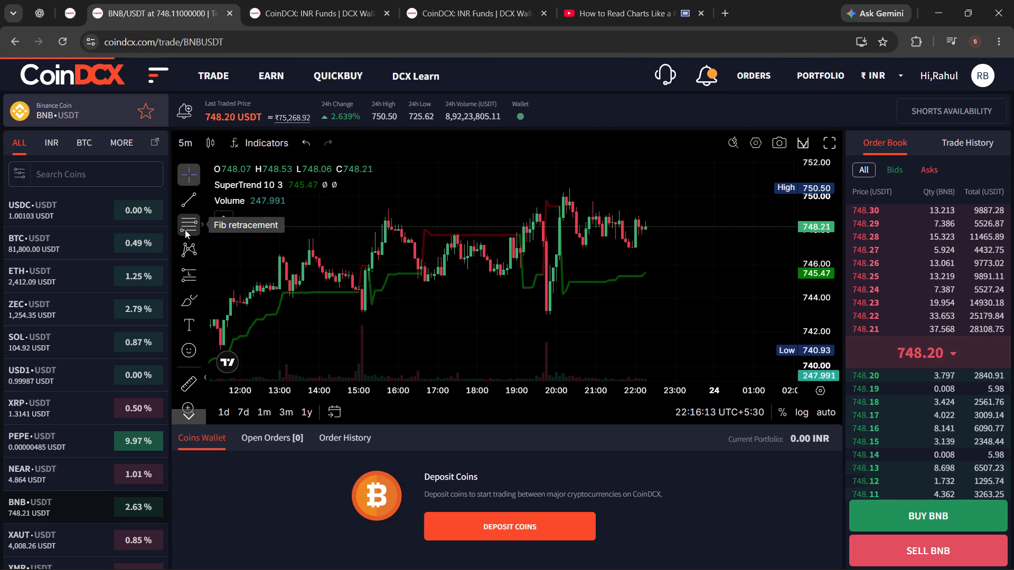
{"action": "left_click", "coordinate": [191, 297]}
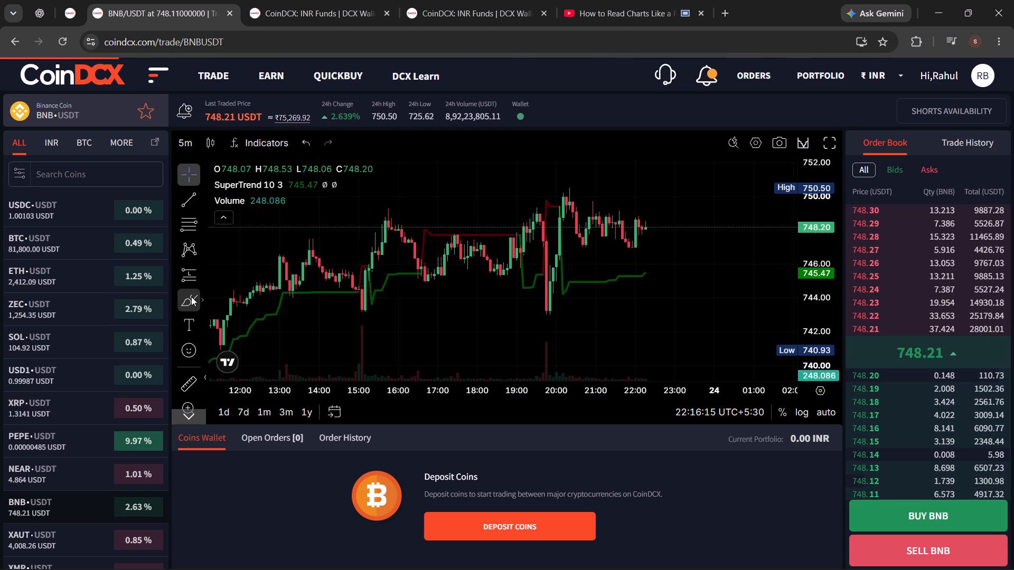
{"action": "scroll", "coordinate": [281, 296], "scroll_direction": "down", "scroll_amount": 3}
{"action": "left_click", "coordinate": [266, 226]}
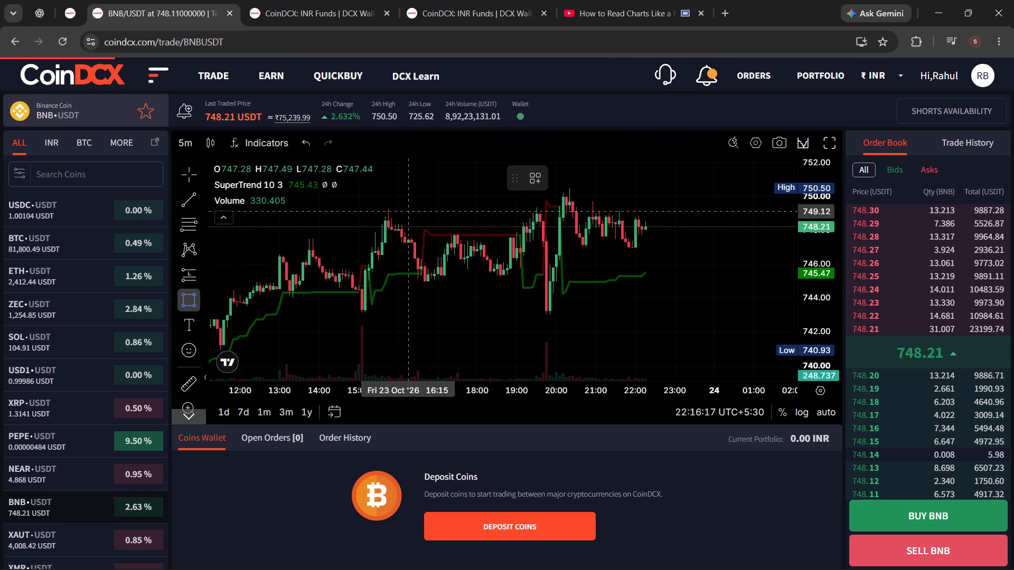
{"action": "left_click_drag", "start_coordinate": [389, 210], "coordinate": [710, 202]}
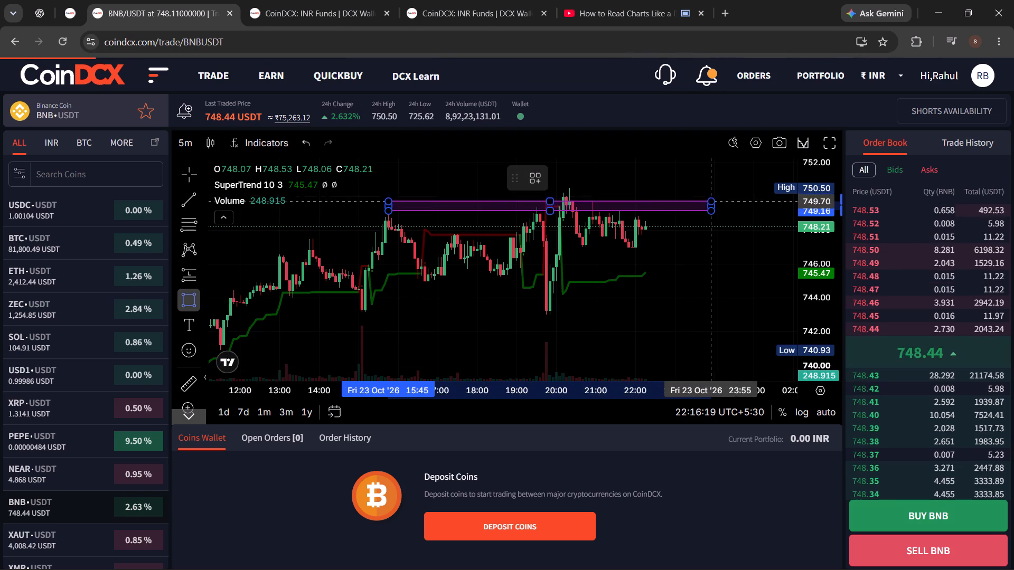
{"action": "left_click_drag", "start_coordinate": [710, 202], "coordinate": [720, 206]}
{"action": "left_click", "coordinate": [720, 206]}
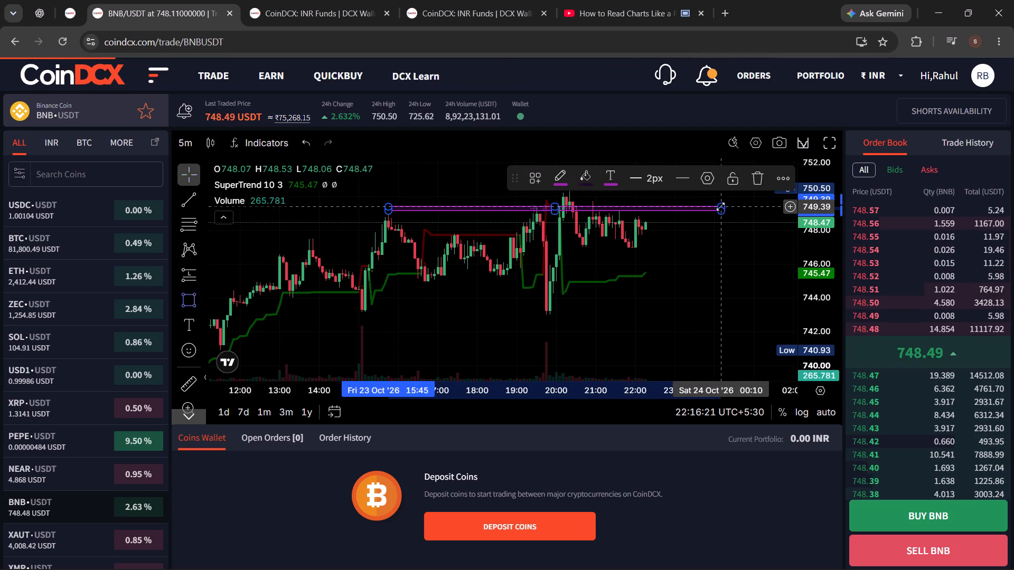
{"action": "left_click", "coordinate": [736, 264]}
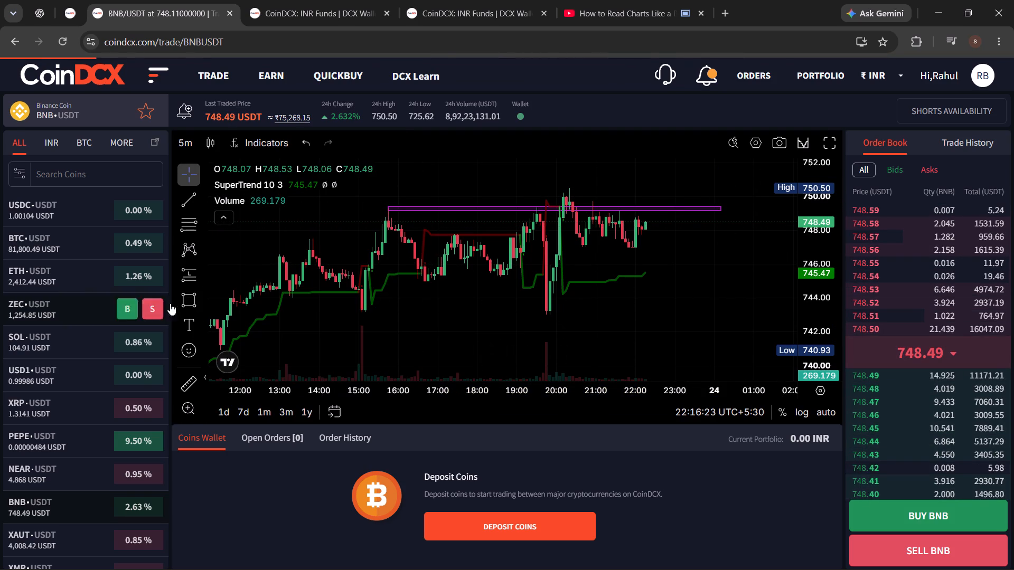
Draw a thin rectangle along the swing lows from about 743.0 to 743.5, starting at 15:10 and ending level with the upper zone.
{"action": "left_click", "coordinate": [187, 308]}
{"action": "left_click_drag", "start_coordinate": [364, 313], "coordinate": [678, 312]}
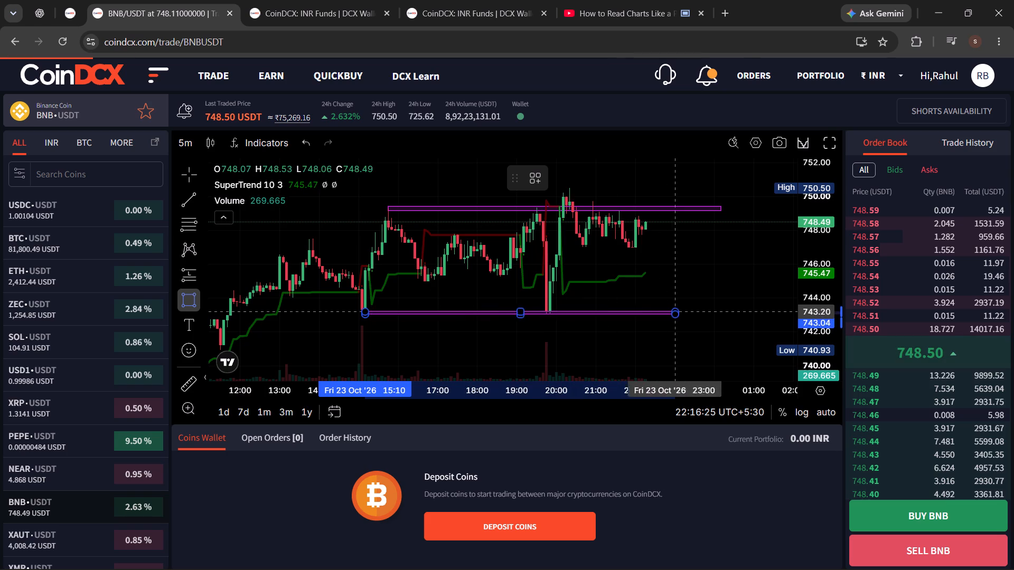
{"action": "left_click_drag", "start_coordinate": [678, 312], "coordinate": [721, 306]}
{"action": "left_click", "coordinate": [721, 306]}
{"action": "left_click", "coordinate": [720, 347]}
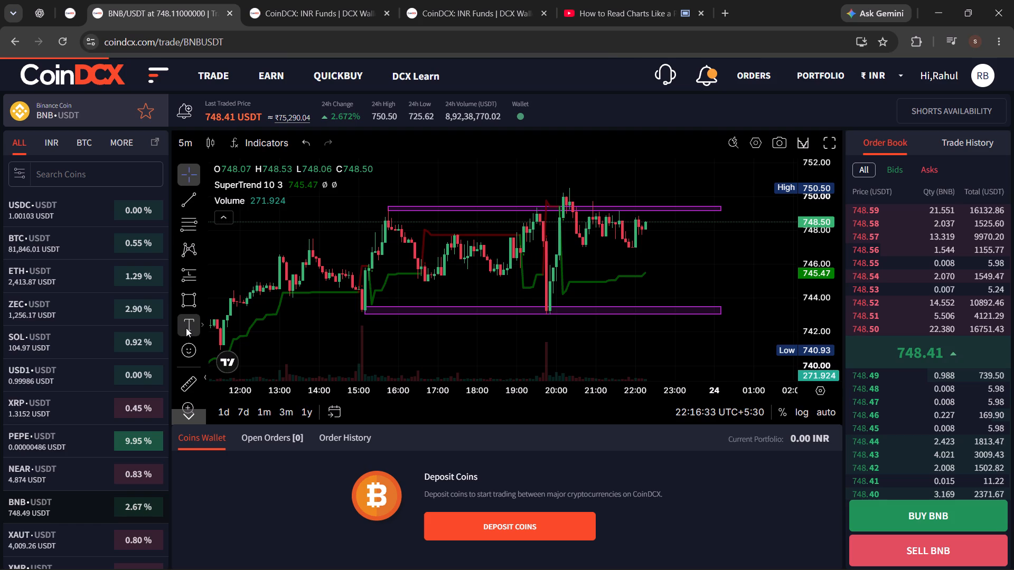
Trace a polyline through the swings between both zones, from the 15:10 low to the pullback after the 20:20 high, keeping its default style.
{"action": "left_click", "coordinate": [185, 303]}
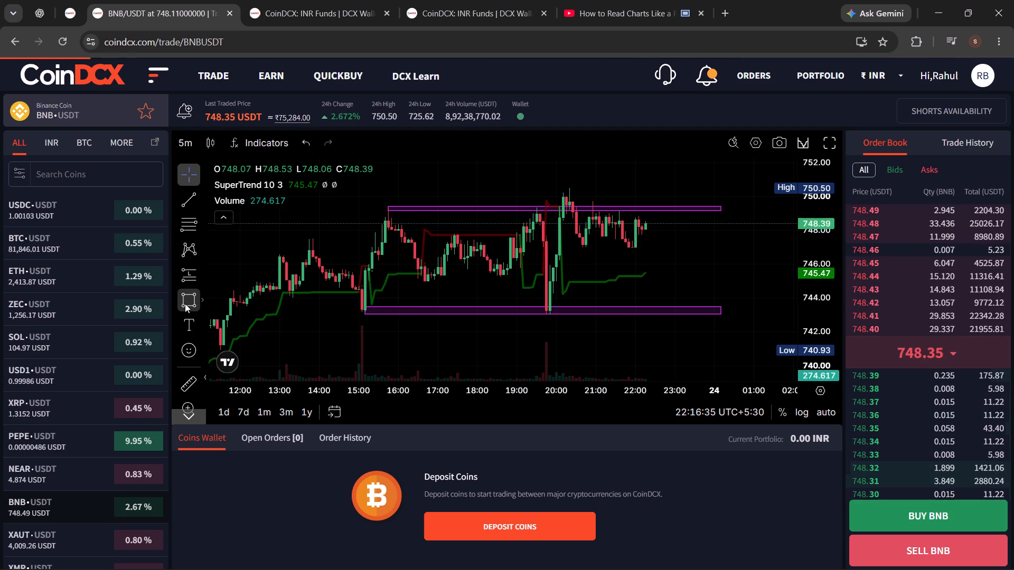
{"action": "scroll", "coordinate": [247, 297], "scroll_direction": "down", "scroll_amount": 2}
{"action": "scroll", "coordinate": [256, 346], "scroll_direction": "down", "scroll_amount": 2}
{"action": "left_click", "coordinate": [256, 307]}
{"action": "left_click", "coordinate": [364, 310]}
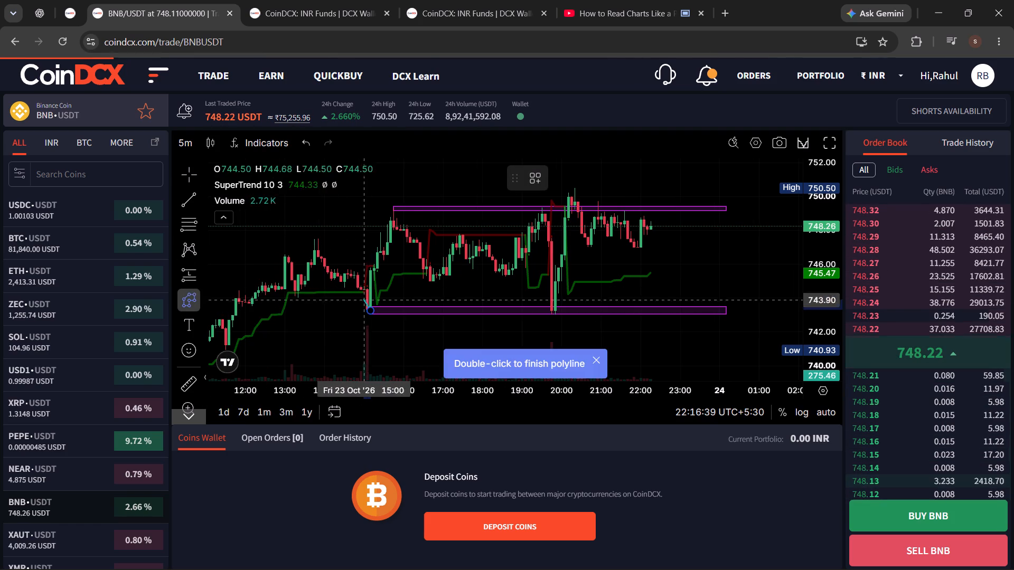
{"action": "left_click", "coordinate": [395, 215]}
{"action": "left_click", "coordinate": [436, 280]}
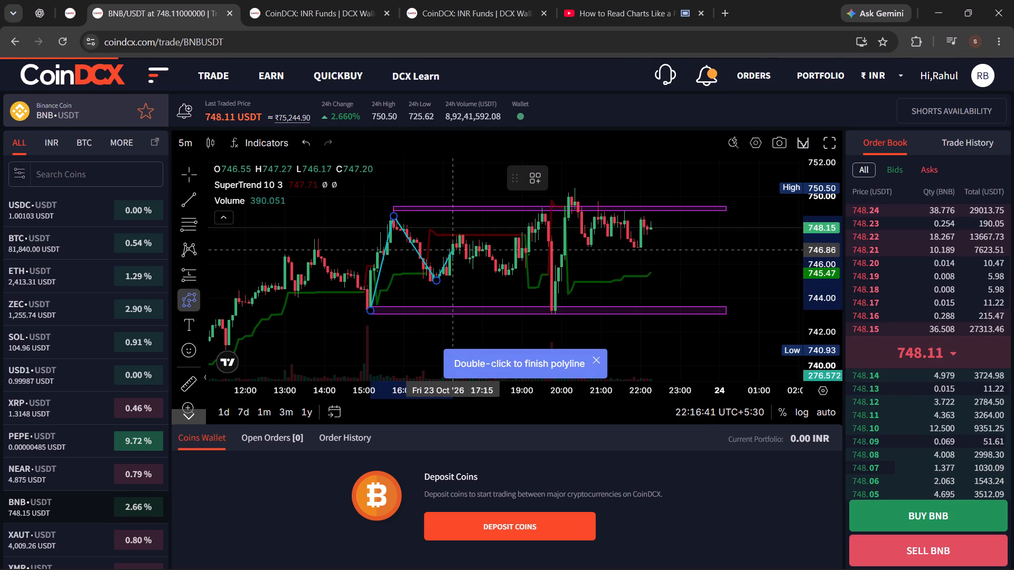
{"action": "left_click", "coordinate": [462, 240]}
{"action": "left_click", "coordinate": [502, 274]}
{"action": "left_click", "coordinate": [543, 214]}
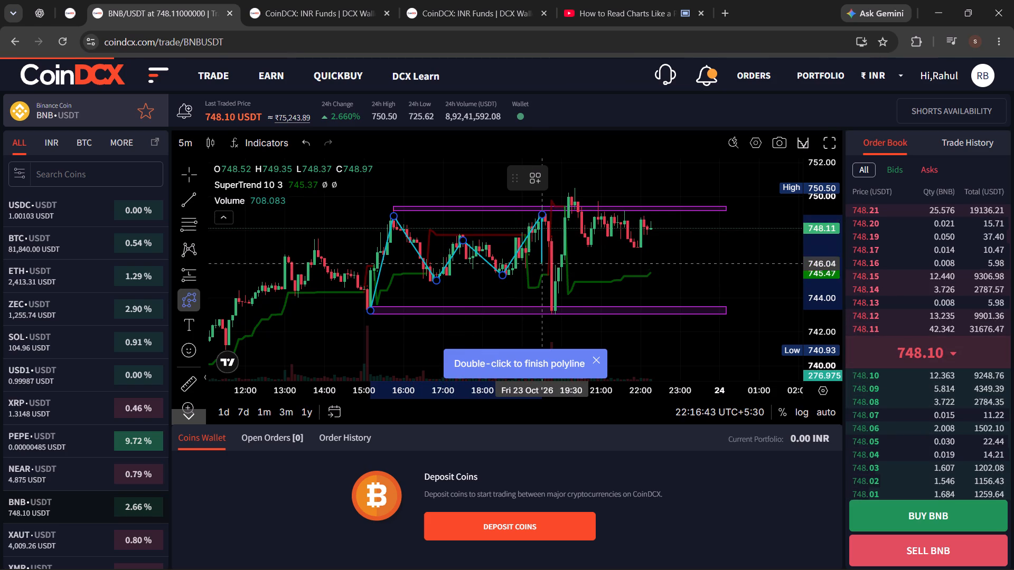
{"action": "left_click", "coordinate": [554, 308]}
{"action": "left_click", "coordinate": [574, 195]}
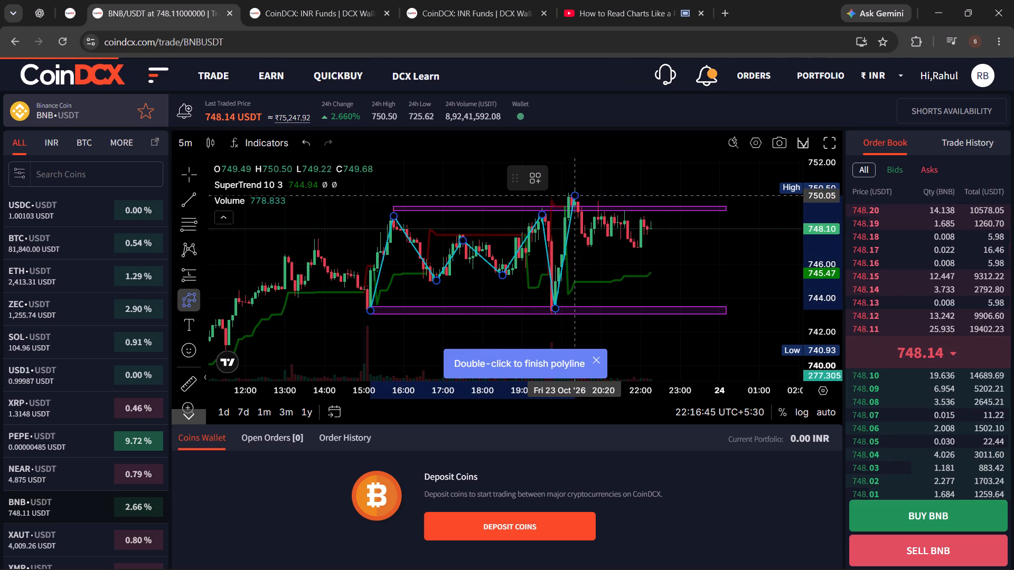
{"action": "left_click", "coordinate": [589, 246]}
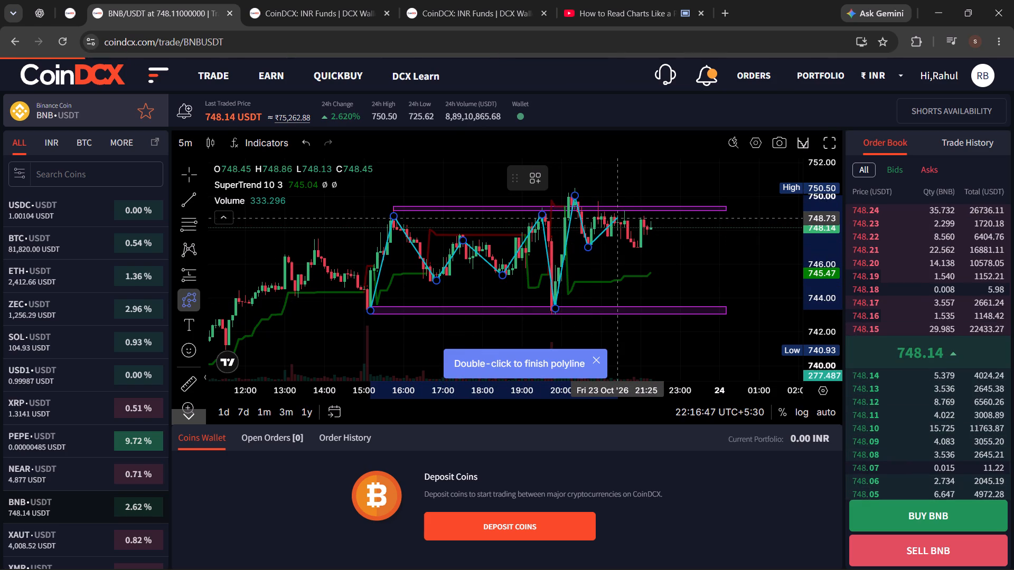
{"action": "double_click", "coordinate": [588, 246]}
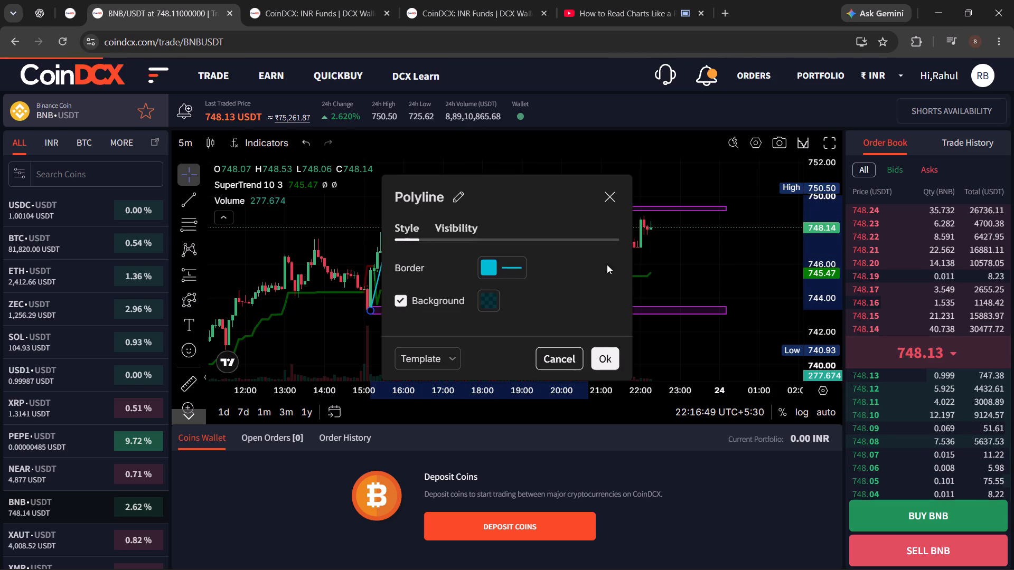
{"action": "left_click", "coordinate": [612, 196]}
{"action": "left_click", "coordinate": [697, 258]}
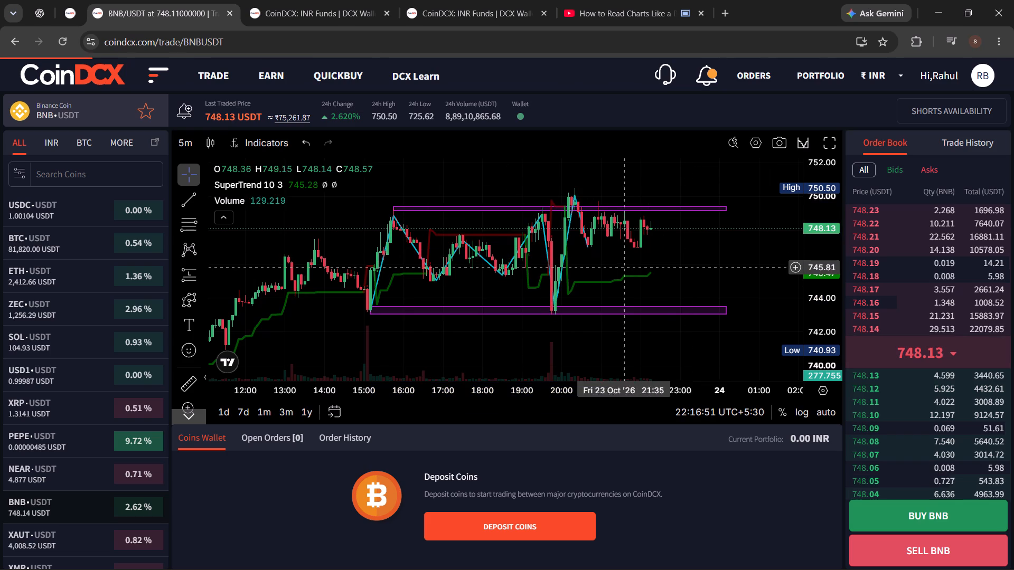
Set the swing polyline's thickness to 4px.
{"action": "scroll", "coordinate": [588, 273], "scroll_direction": "up", "scroll_amount": 2}
{"action": "left_click", "coordinate": [449, 261]}
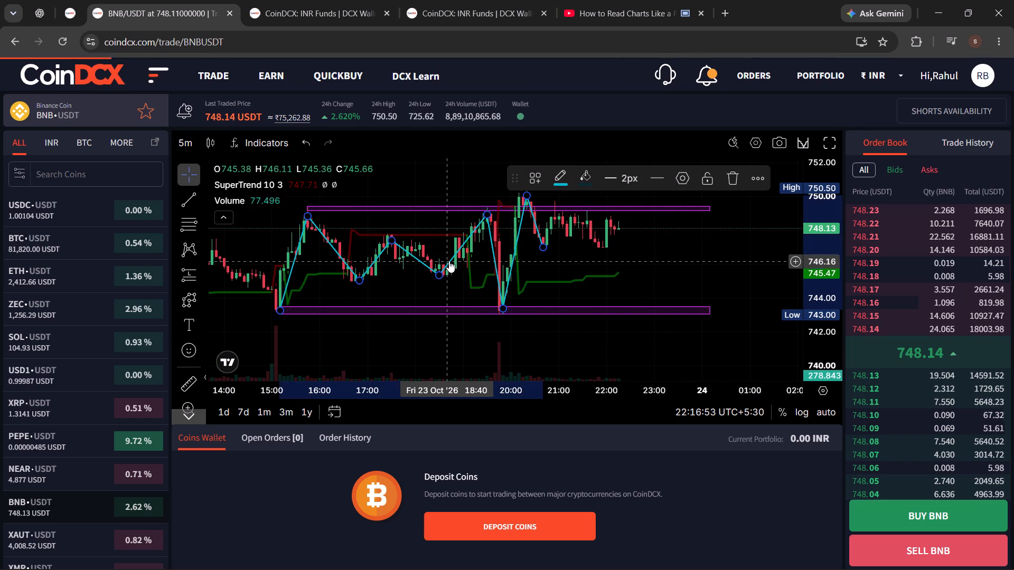
{"action": "left_click", "coordinate": [606, 177]}
{"action": "left_click", "coordinate": [628, 269]}
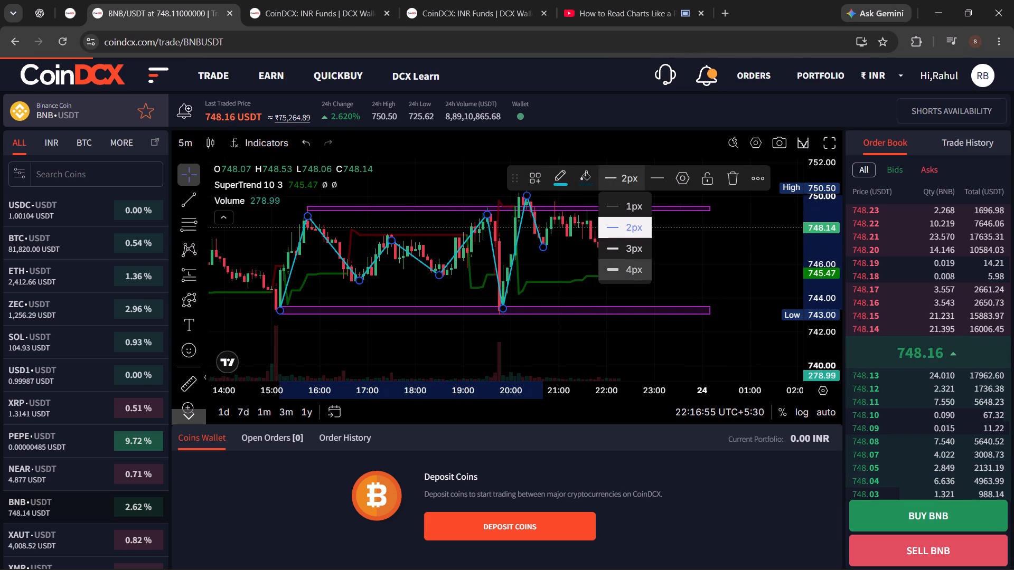
{"action": "left_click", "coordinate": [671, 268]}
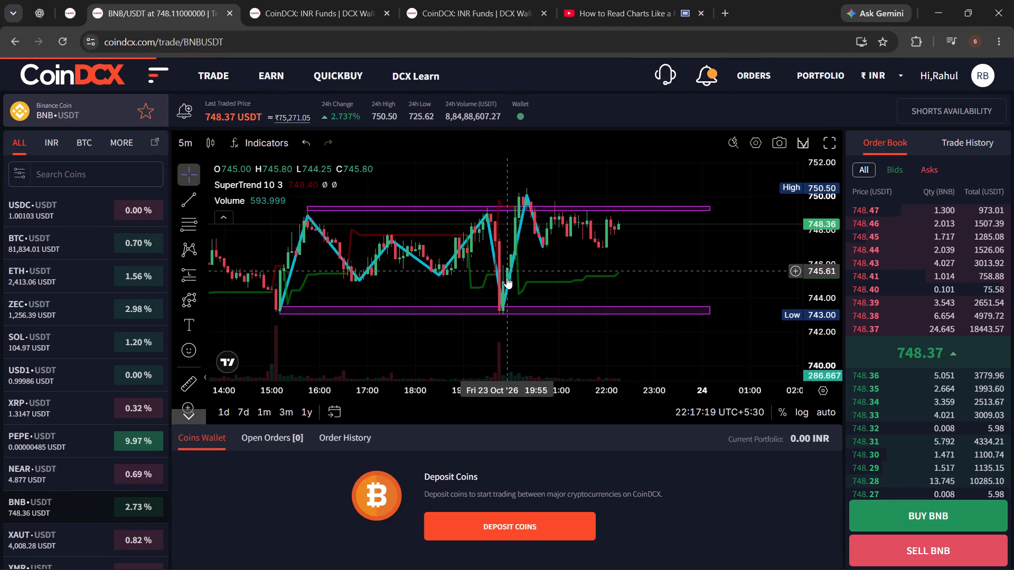
Move the polyline's deep low vertex onto the 19:50 candle at about 743.16, inside the lower zone.
{"action": "left_click_drag", "start_coordinate": [503, 307], "coordinate": [501, 305]}
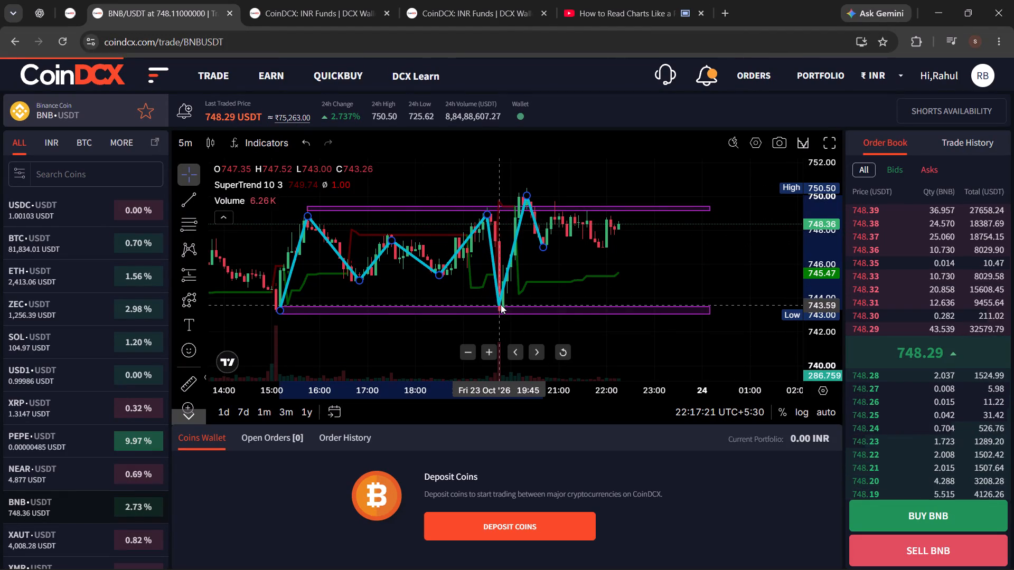
{"action": "left_click_drag", "start_coordinate": [501, 305], "coordinate": [501, 312]}
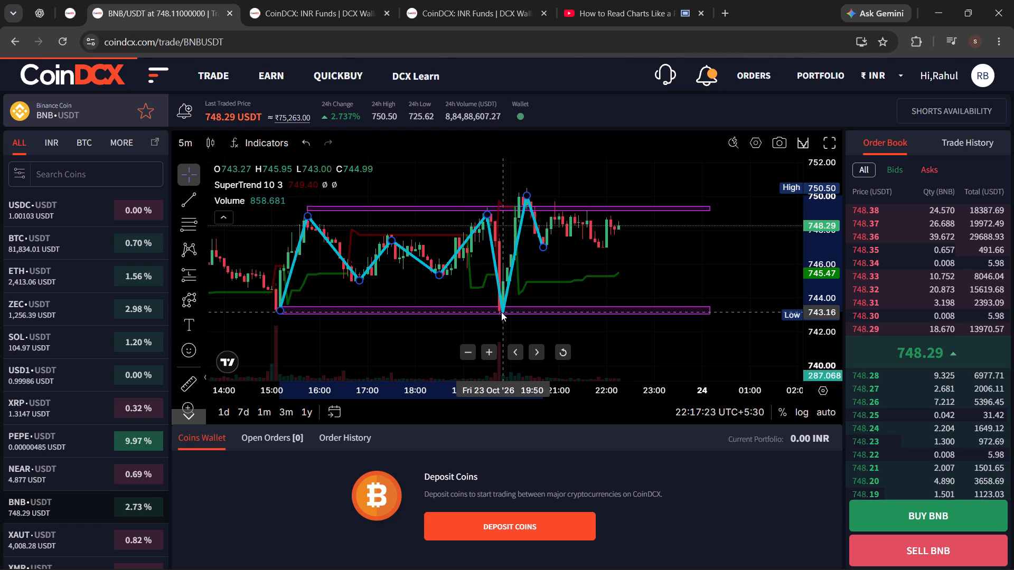
{"action": "left_click_drag", "start_coordinate": [501, 312], "coordinate": [502, 312]}
{"action": "left_click", "coordinate": [477, 321]}
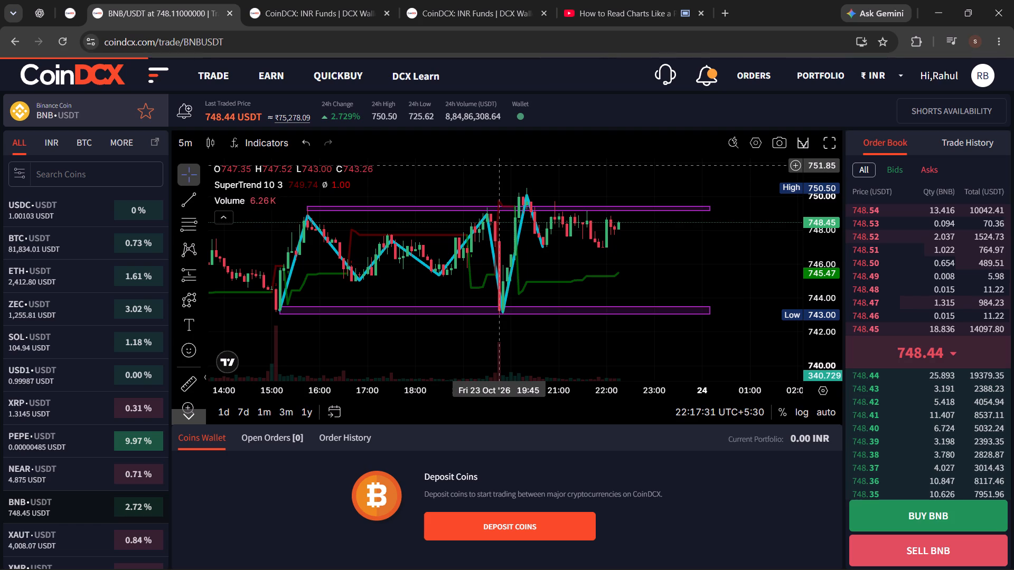
Draw a thin rectangle just below the mid-range lows, from 16:15 to 19:10 at about 744.7–744.9.
{"action": "left_click", "coordinate": [192, 299]}
{"action": "scroll", "coordinate": [273, 267], "scroll_direction": "down", "scroll_amount": 1}
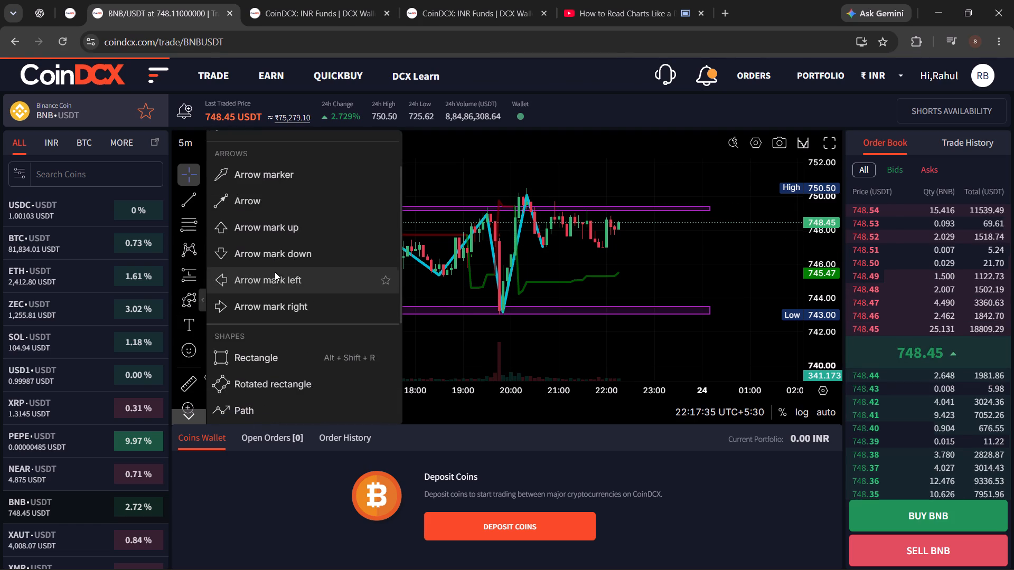
{"action": "scroll", "coordinate": [276, 278], "scroll_direction": "down", "scroll_amount": 1}
{"action": "left_click", "coordinate": [275, 288]}
{"action": "left_click_drag", "start_coordinate": [331, 282], "coordinate": [337, 282]}
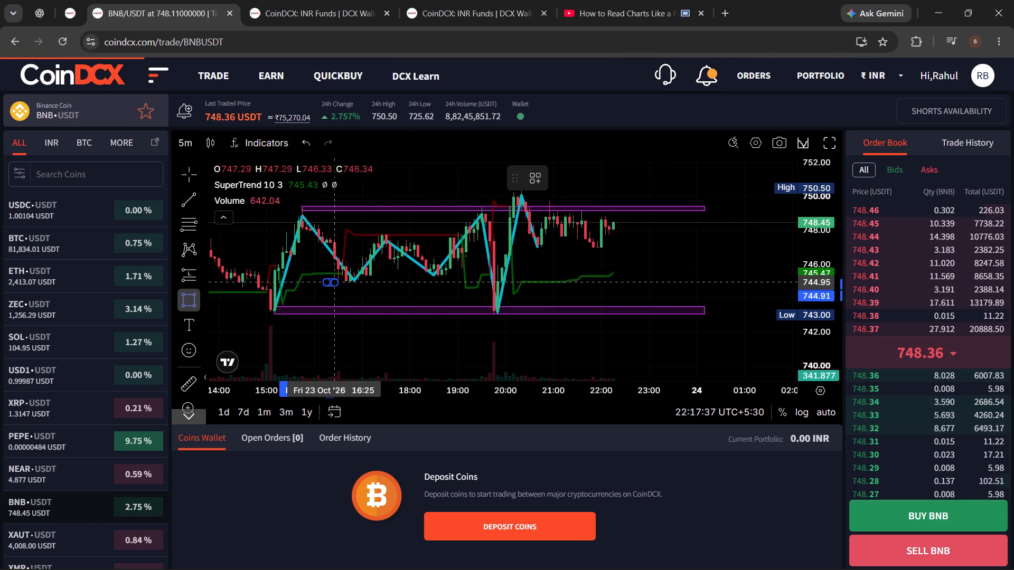
{"action": "left_click_drag", "start_coordinate": [337, 282], "coordinate": [466, 285]}
{"action": "left_click", "coordinate": [466, 285]}
Make the mid-range rectangle's border yellow and extend its lower edge to about 744.5.
{"action": "left_click", "coordinate": [564, 179]}
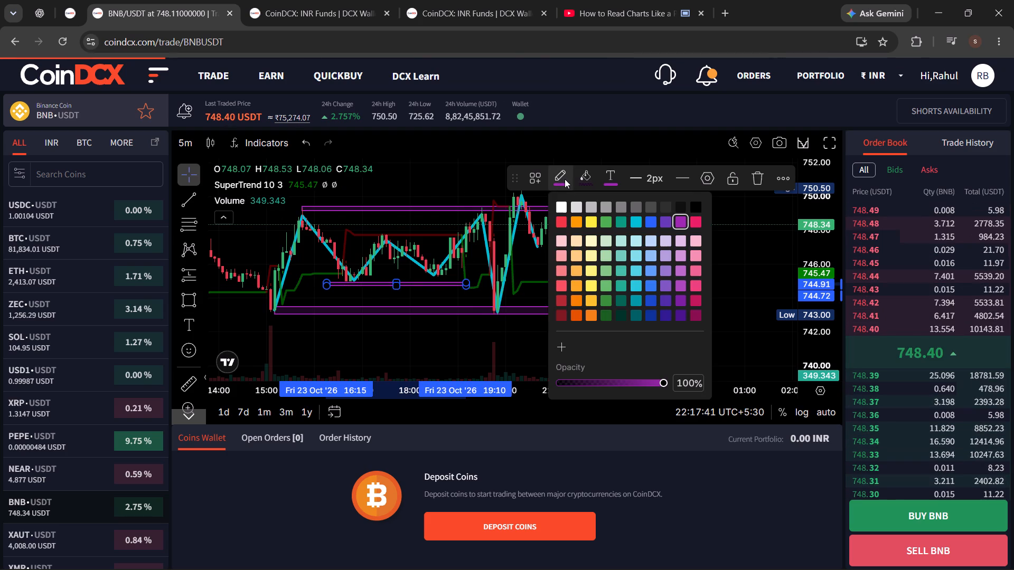
{"action": "left_click", "coordinate": [585, 284]}
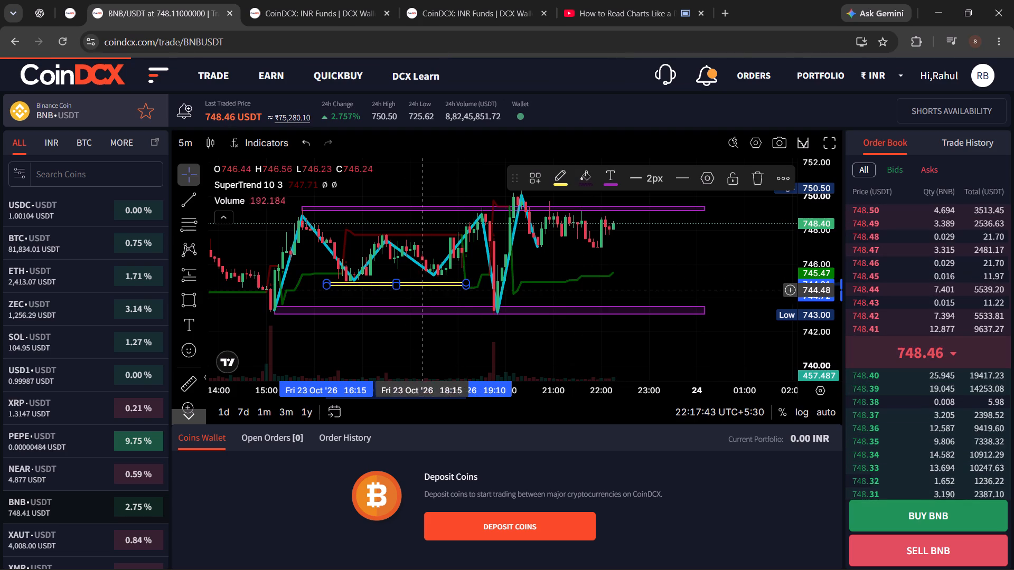
{"action": "left_click", "coordinate": [399, 289]}
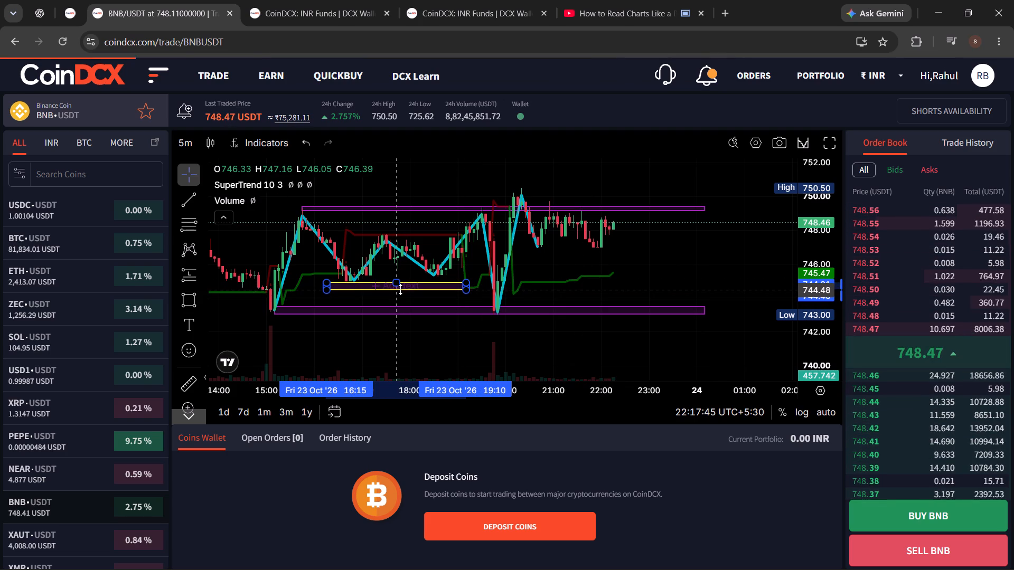
{"action": "left_click", "coordinate": [597, 150]}
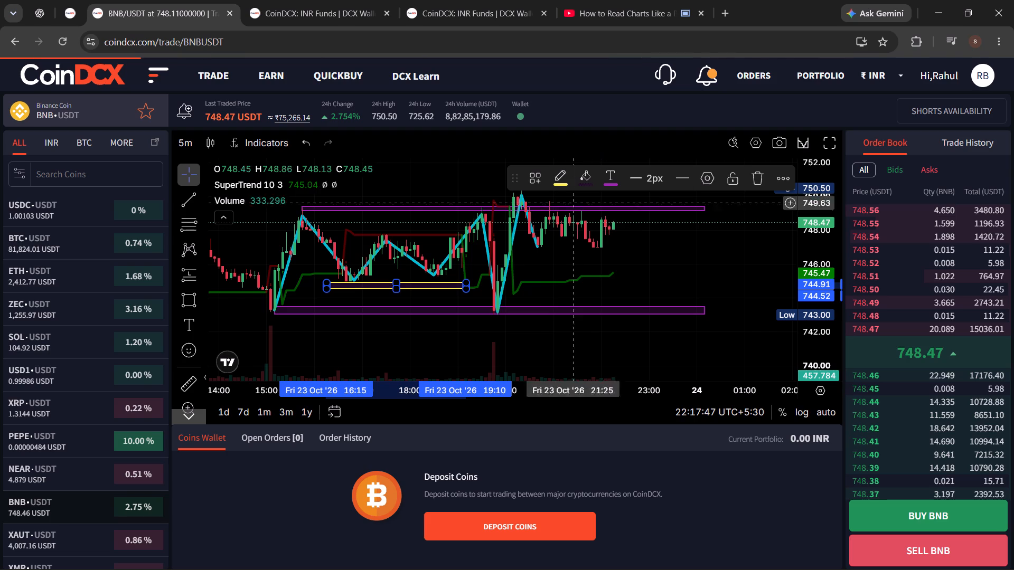
{"action": "left_click", "coordinate": [637, 280]}
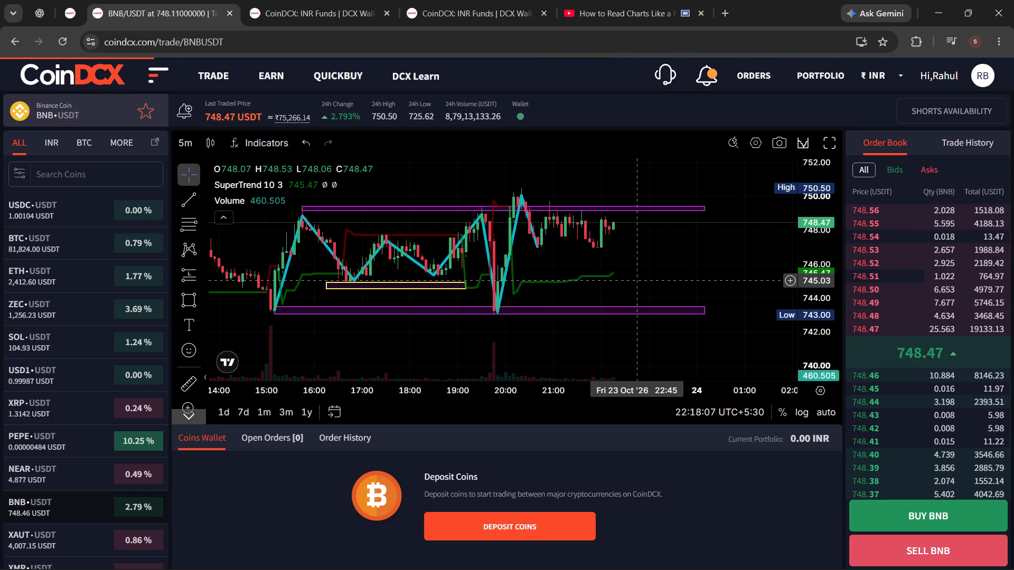
Draw a rectangle at the 21–22 October highs, starting at 21 Oct 17:50 and about 751.64 and extending toward the recent candles.
{"action": "left_click", "coordinate": [816, 272]}
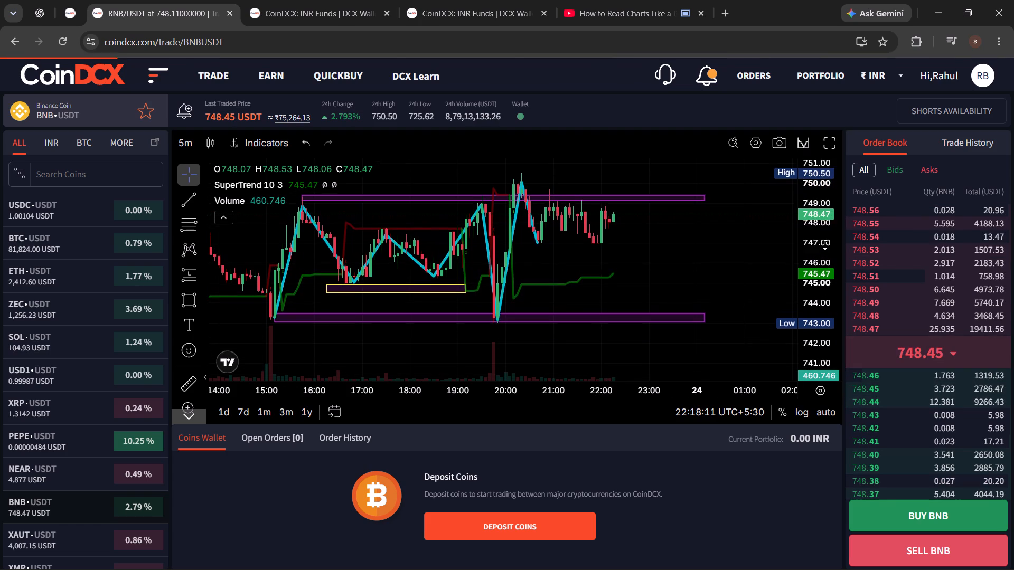
{"action": "scroll", "coordinate": [613, 264], "scroll_direction": "down", "scroll_amount": 8}
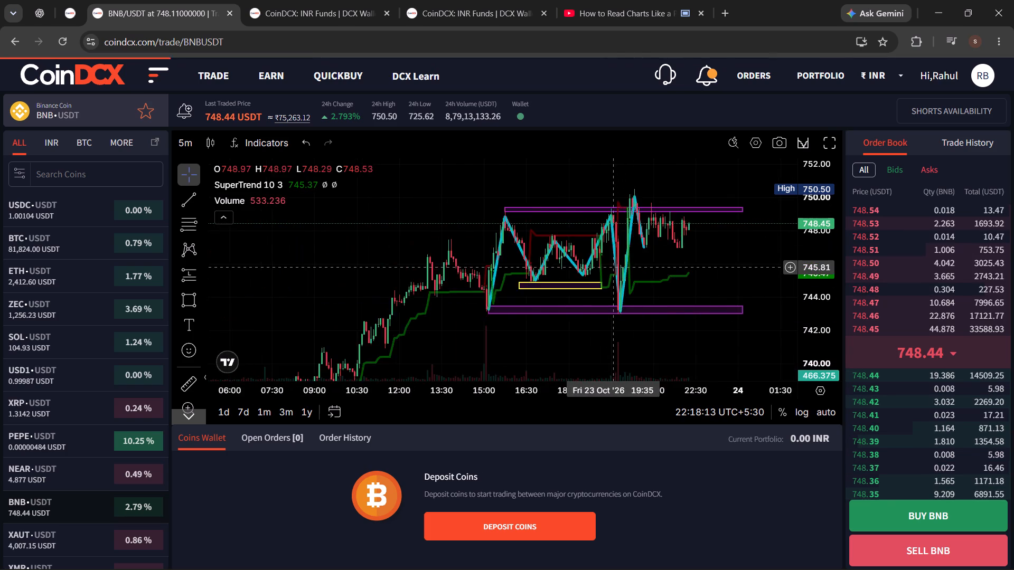
{"action": "scroll", "coordinate": [613, 270], "scroll_direction": "down", "scroll_amount": 3}
{"action": "scroll", "coordinate": [523, 281], "scroll_direction": "down", "scroll_amount": 6}
{"action": "left_click_drag", "start_coordinate": [575, 305], "coordinate": [554, 274]}
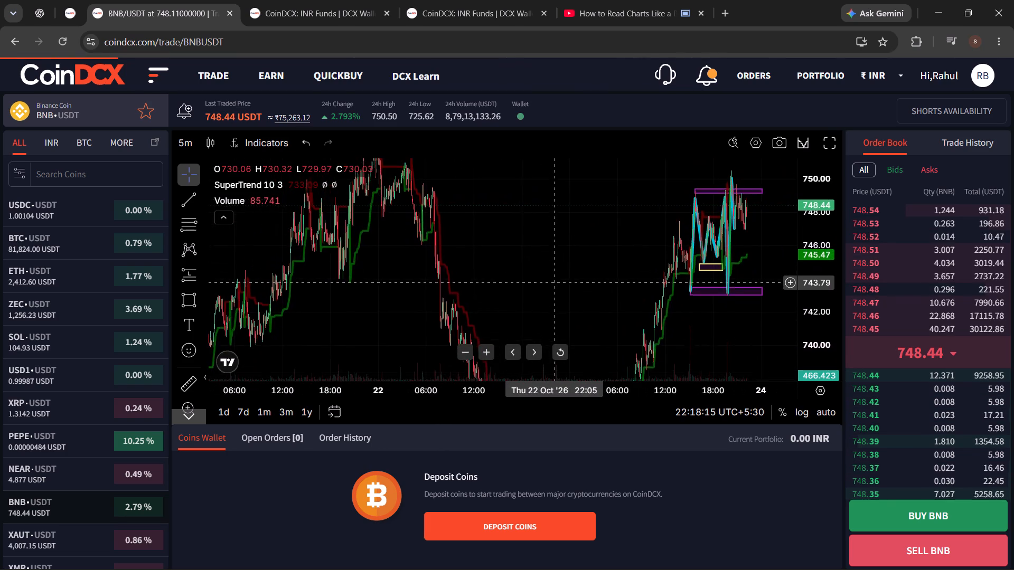
{"action": "left_click_drag", "start_coordinate": [554, 274], "coordinate": [547, 215]}
{"action": "left_click_drag", "start_coordinate": [833, 205], "coordinate": [806, 283]}
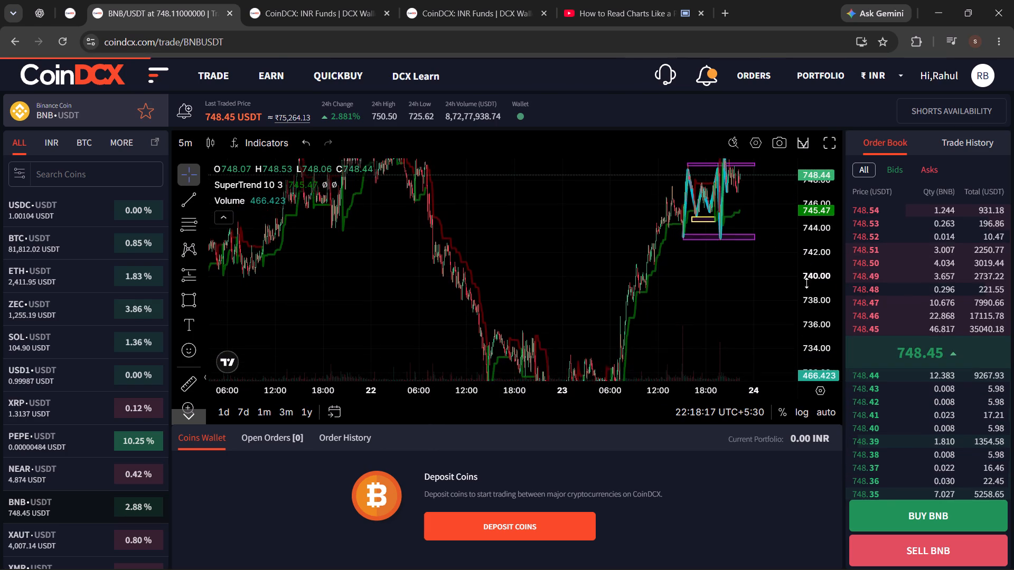
{"action": "left_click_drag", "start_coordinate": [806, 283], "coordinate": [801, 328]}
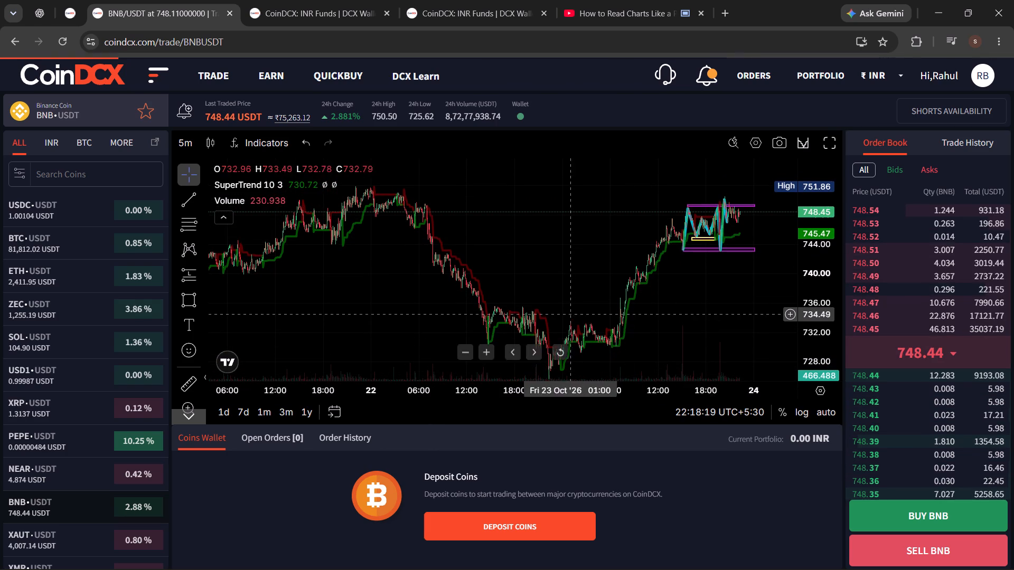
{"action": "left_click_drag", "start_coordinate": [487, 205], "coordinate": [531, 215]}
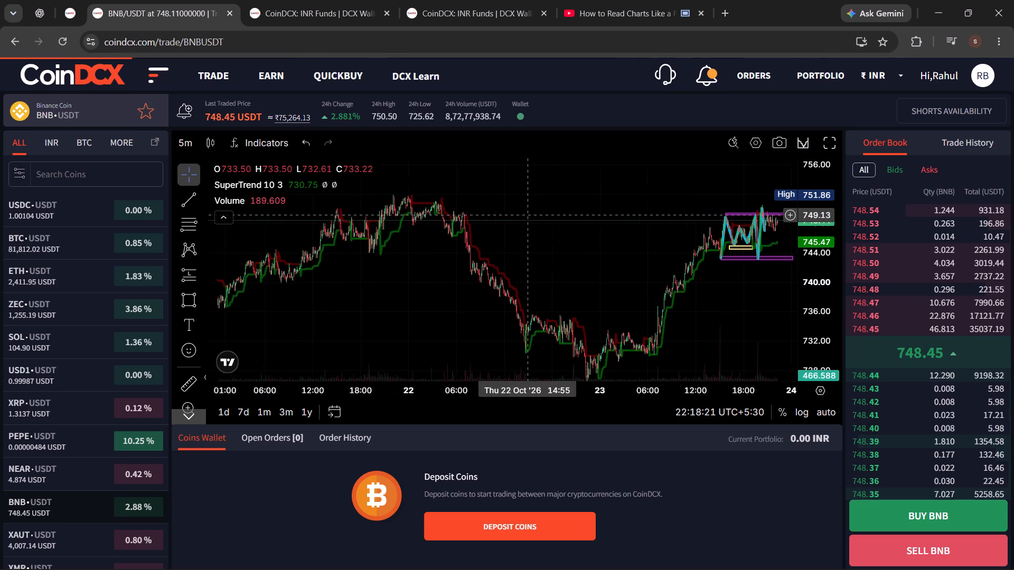
{"action": "left_click_drag", "start_coordinate": [531, 215], "coordinate": [539, 215]}
{"action": "left_click", "coordinate": [190, 298]}
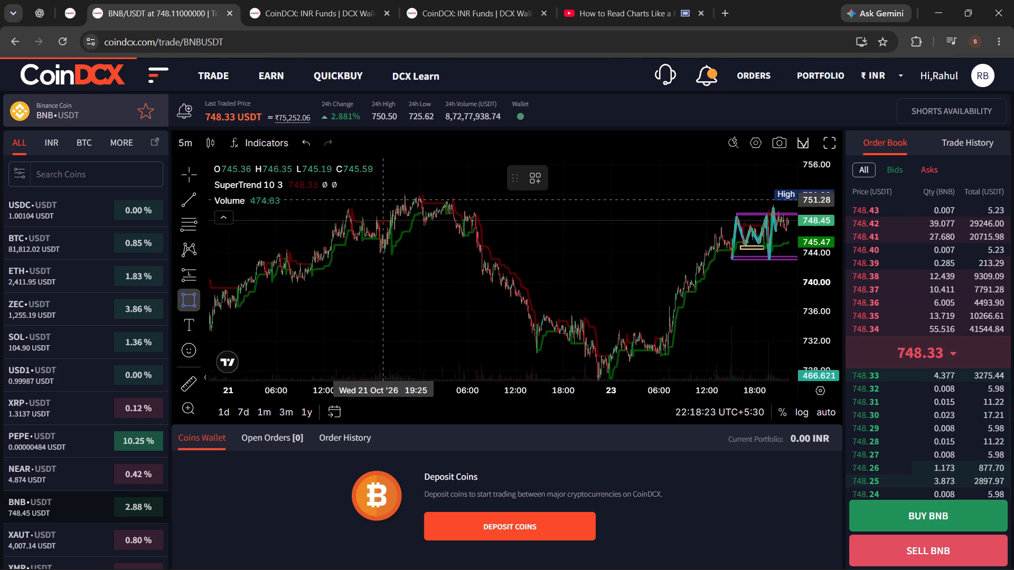
{"action": "left_click_drag", "start_coordinate": [371, 196], "coordinate": [829, 201]}
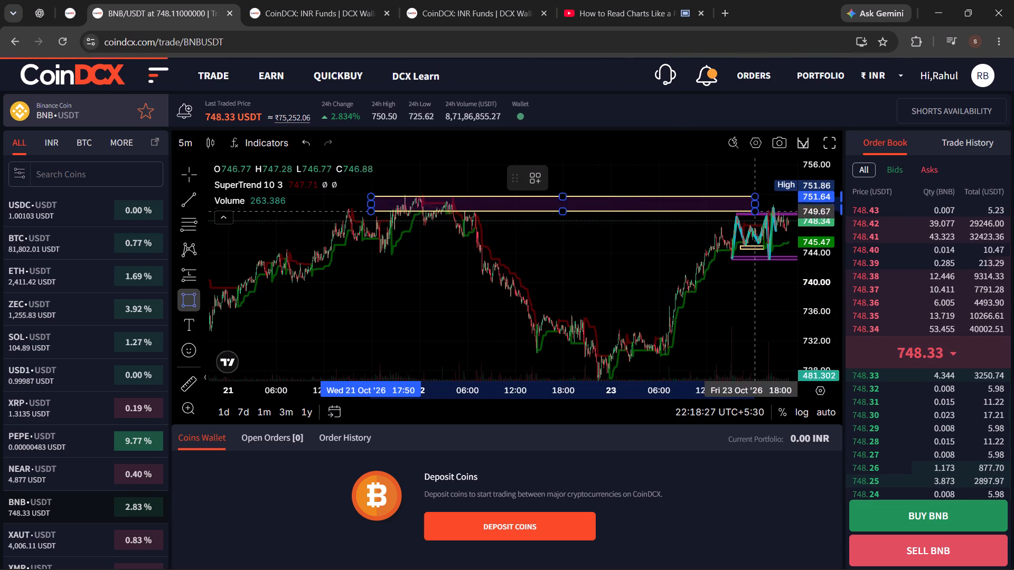
{"action": "left_click", "coordinate": [797, 203]}
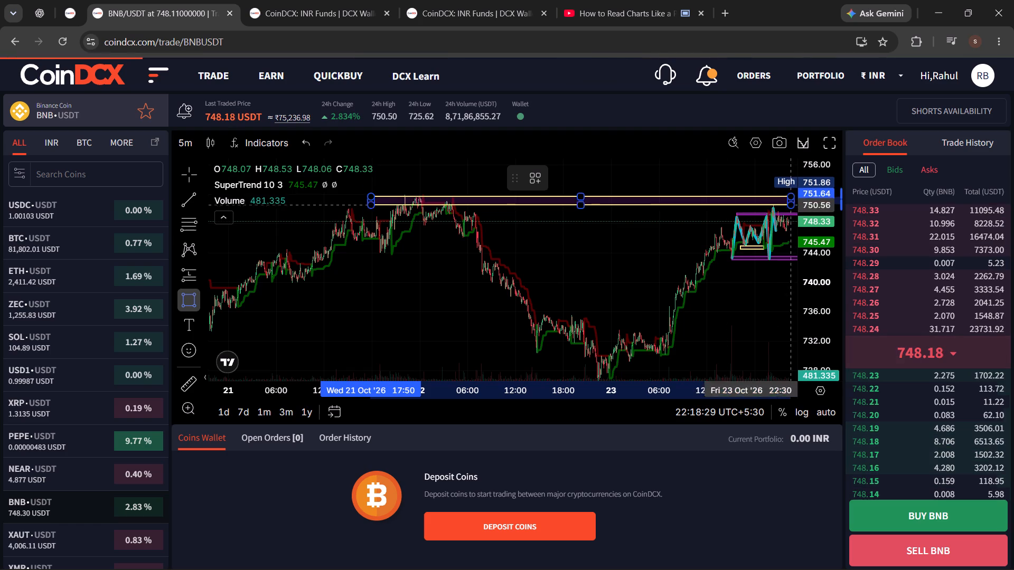
{"action": "double_click", "coordinate": [813, 197]}
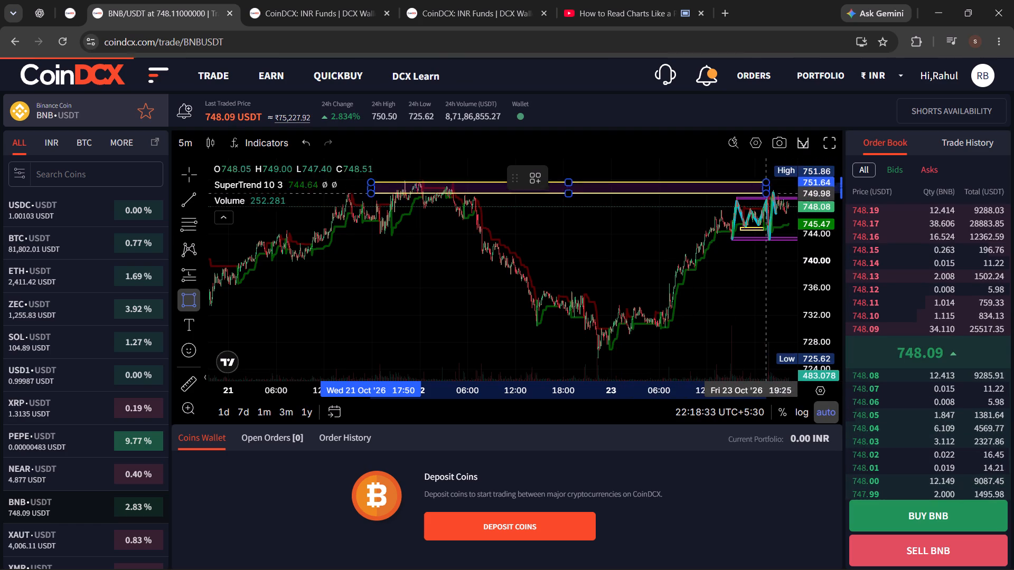
{"action": "left_click", "coordinate": [686, 222]}
{"action": "left_click", "coordinate": [686, 225]}
Reshape the highs rectangle into a thin band between about 751.06 and 751.64, ending at 24 Oct 07:30.
{"action": "left_click_drag", "start_coordinate": [738, 275], "coordinate": [588, 305]}
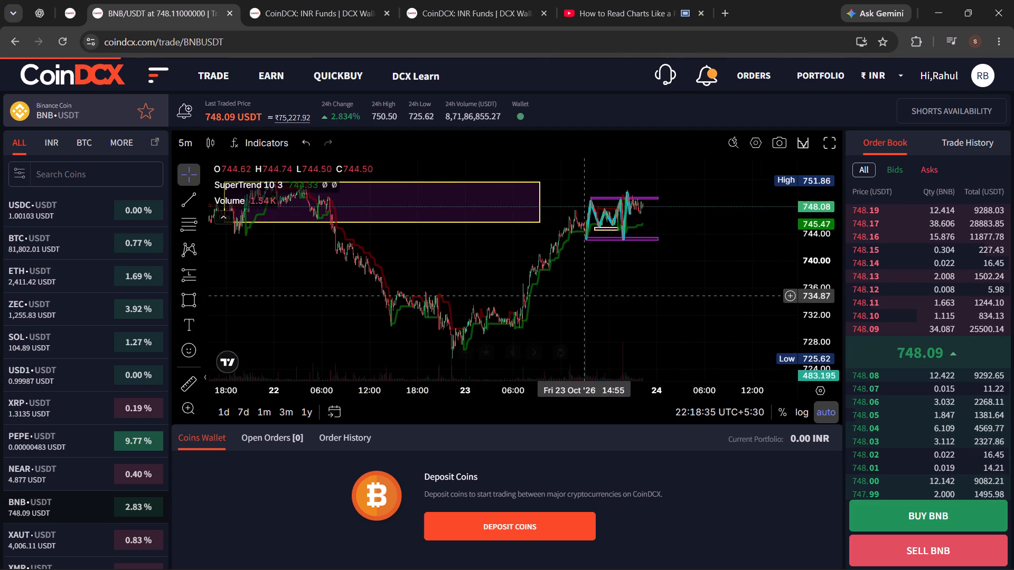
{"action": "left_click_drag", "start_coordinate": [541, 223], "coordinate": [631, 191]}
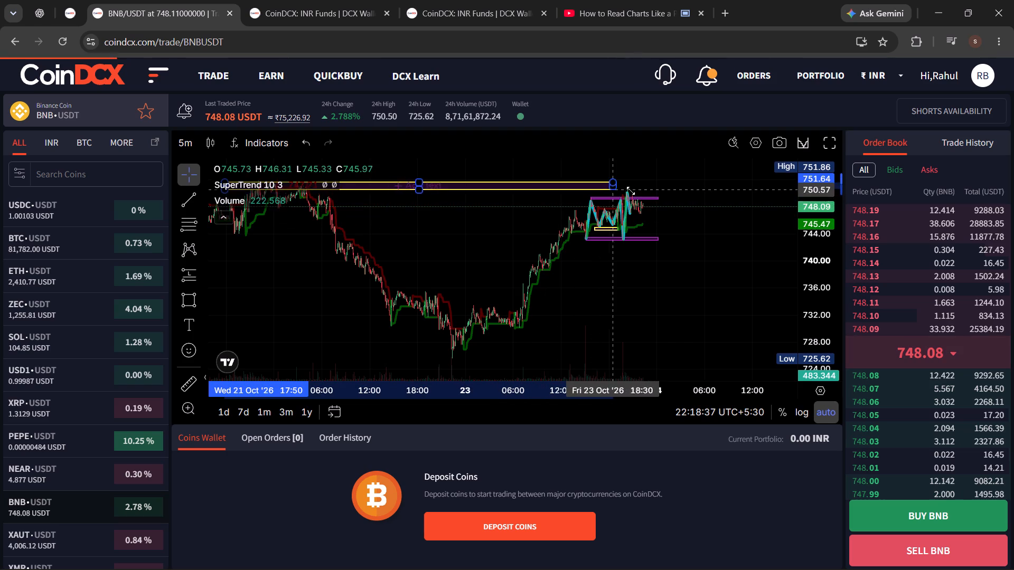
{"action": "left_click_drag", "start_coordinate": [631, 191], "coordinate": [715, 186]}
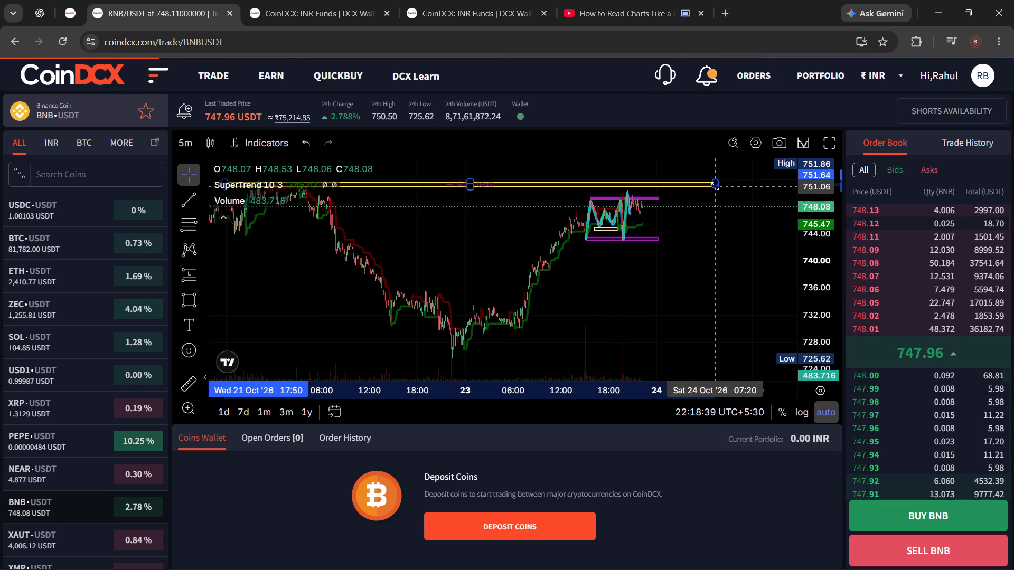
{"action": "left_click_drag", "start_coordinate": [715, 186], "coordinate": [717, 186]}
{"action": "double_click", "coordinate": [717, 186]}
{"action": "left_click", "coordinate": [611, 173]}
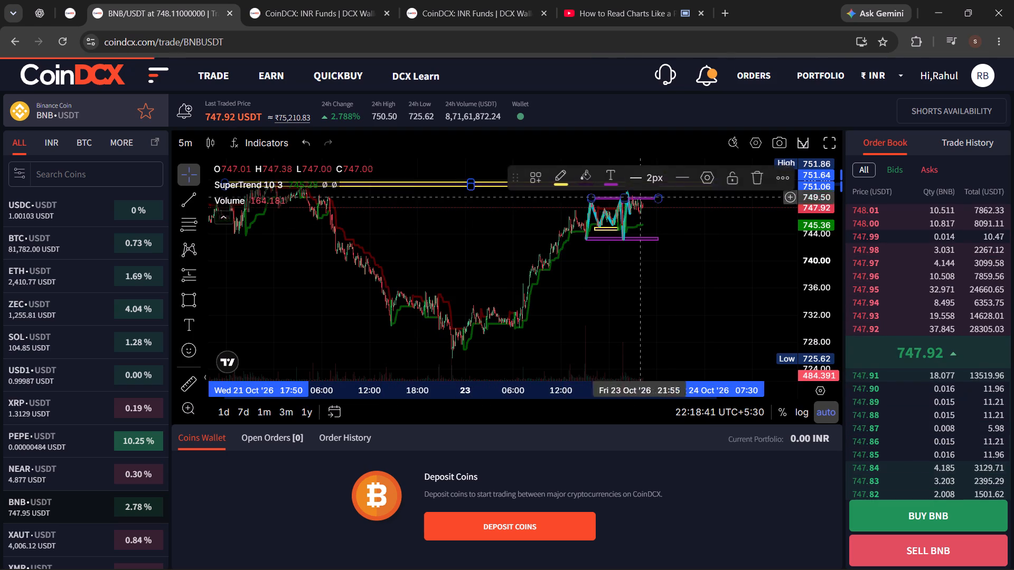
{"action": "left_click", "coordinate": [694, 247]}
Draw a rectangle near the 22–23 October lows from 22 Oct 12:10 to 24 Oct 02:55, at about 727.8–729.3.
{"action": "left_click_drag", "start_coordinate": [401, 286], "coordinate": [466, 271]}
{"action": "left_click_drag", "start_coordinate": [295, 267], "coordinate": [339, 269]}
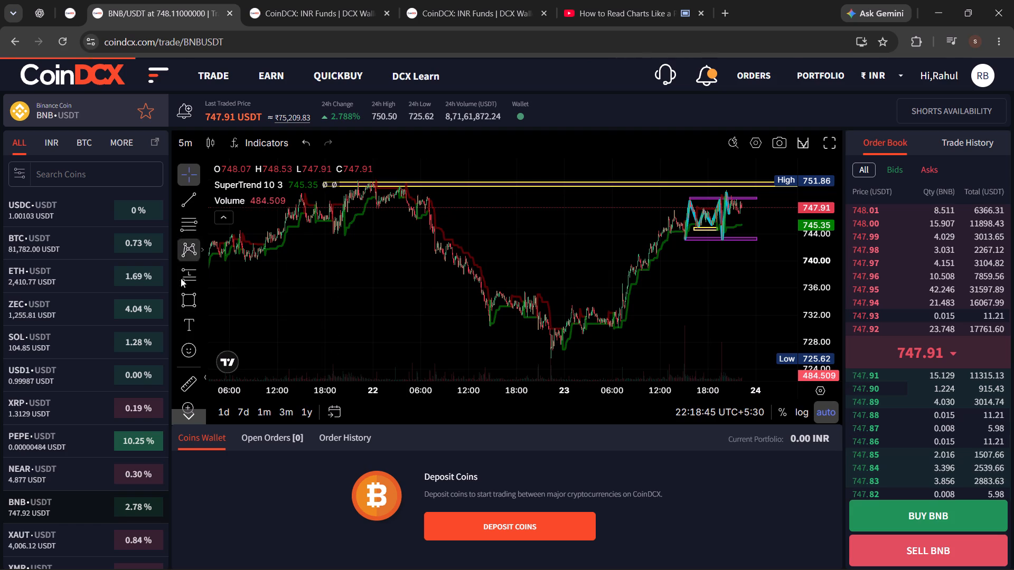
{"action": "left_click", "coordinate": [184, 297]}
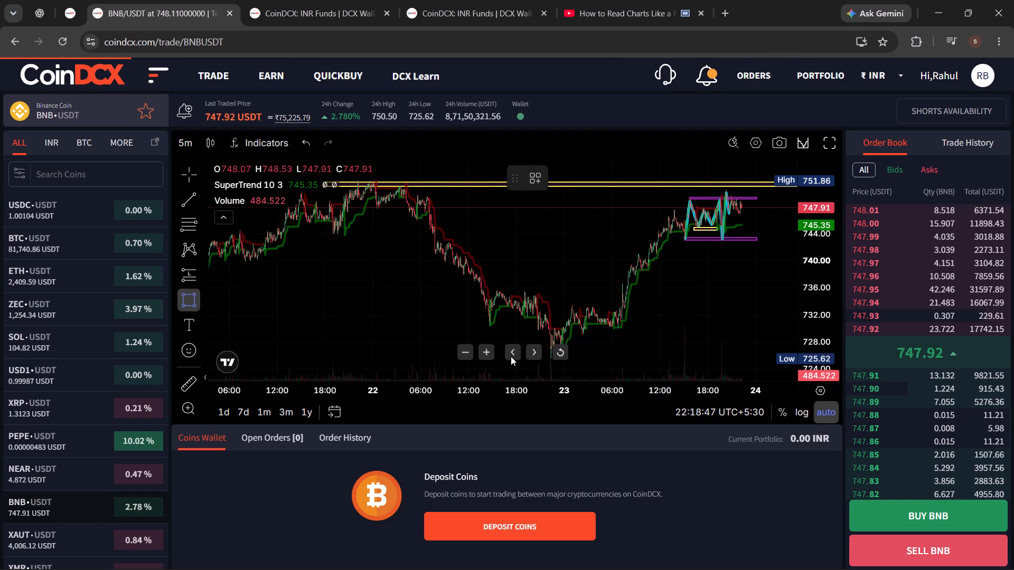
{"action": "left_click_drag", "start_coordinate": [470, 332], "coordinate": [693, 343]}
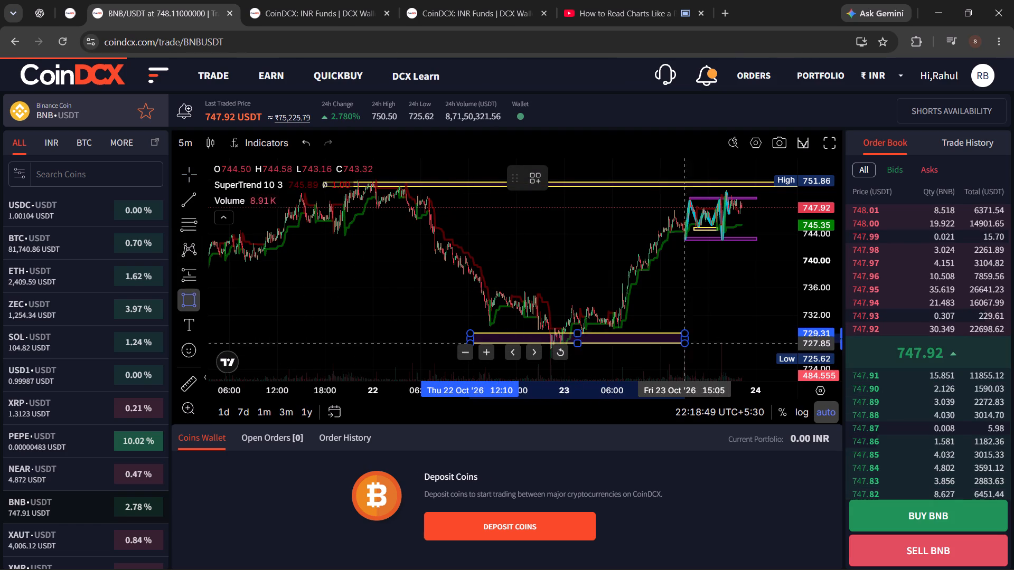
{"action": "left_click_drag", "start_coordinate": [693, 343], "coordinate": [783, 329]}
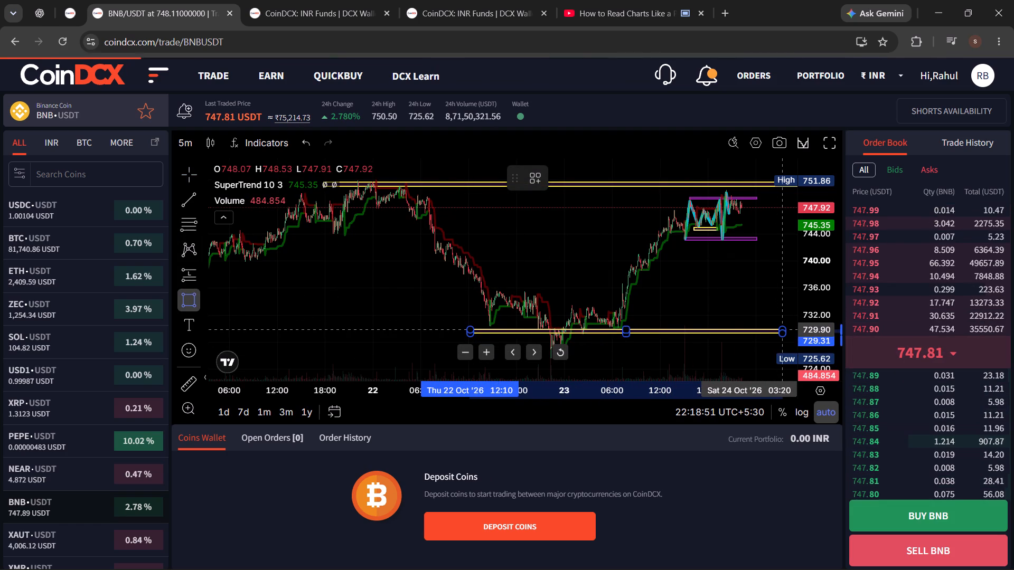
{"action": "left_click_drag", "start_coordinate": [783, 329], "coordinate": [780, 344]}
{"action": "left_click_drag", "start_coordinate": [781, 333], "coordinate": [780, 344]}
{"action": "left_click", "coordinate": [780, 344]}
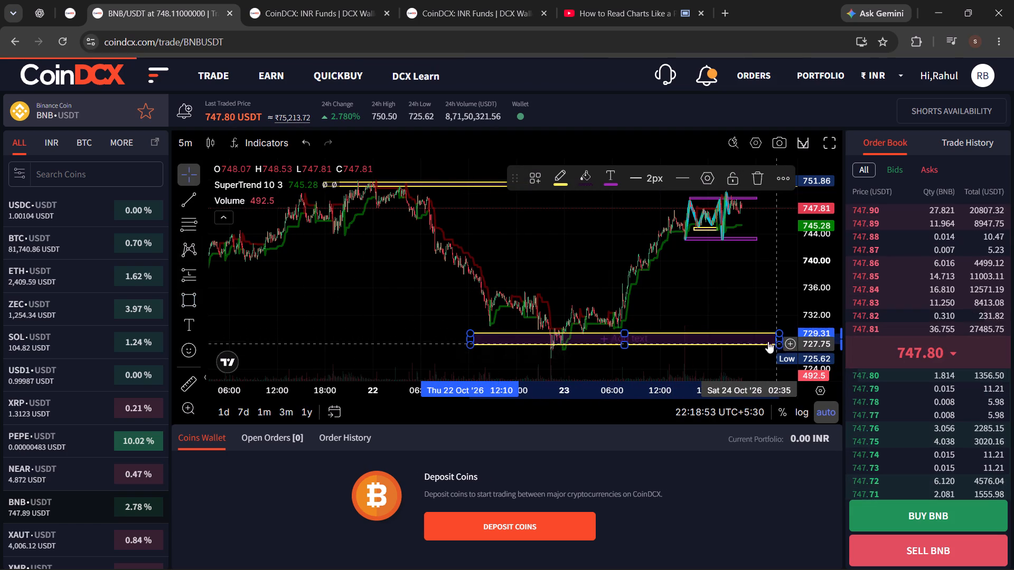
Lower both edges of the lows rectangle so it forms a thin band at about 725.6–726.6, around the lowest wick.
{"action": "left_click_drag", "start_coordinate": [623, 343], "coordinate": [625, 352]}
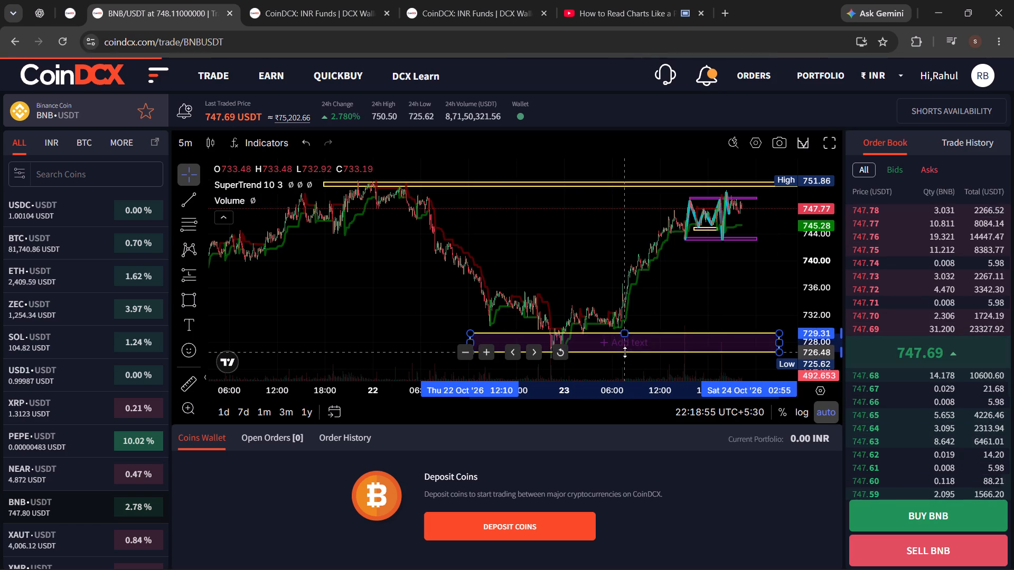
{"action": "left_click_drag", "start_coordinate": [625, 352], "coordinate": [631, 358]}
{"action": "left_click_drag", "start_coordinate": [624, 334], "coordinate": [623, 351]}
{"action": "left_click", "coordinate": [624, 351]}
{"action": "left_click", "coordinate": [687, 328]}
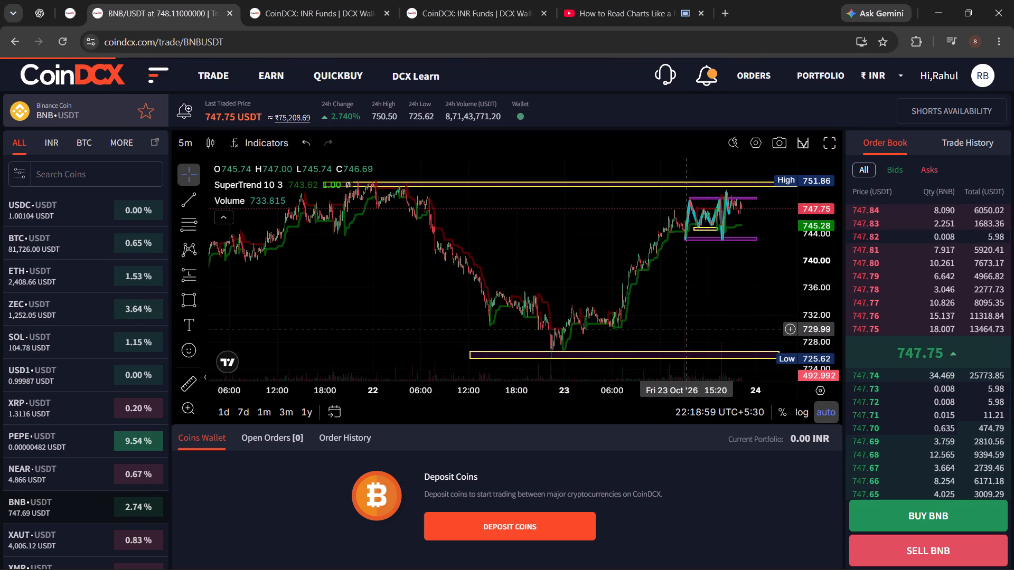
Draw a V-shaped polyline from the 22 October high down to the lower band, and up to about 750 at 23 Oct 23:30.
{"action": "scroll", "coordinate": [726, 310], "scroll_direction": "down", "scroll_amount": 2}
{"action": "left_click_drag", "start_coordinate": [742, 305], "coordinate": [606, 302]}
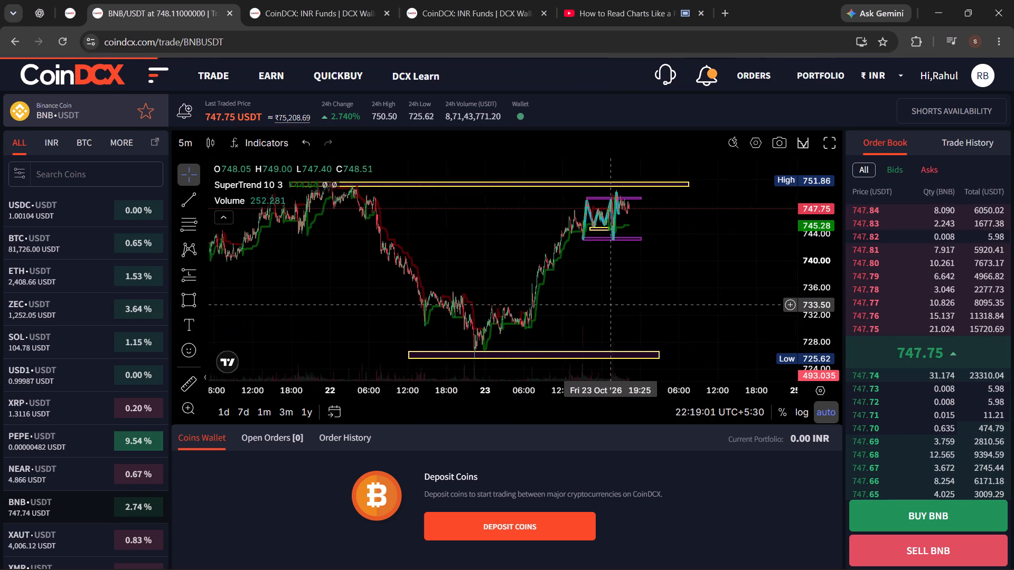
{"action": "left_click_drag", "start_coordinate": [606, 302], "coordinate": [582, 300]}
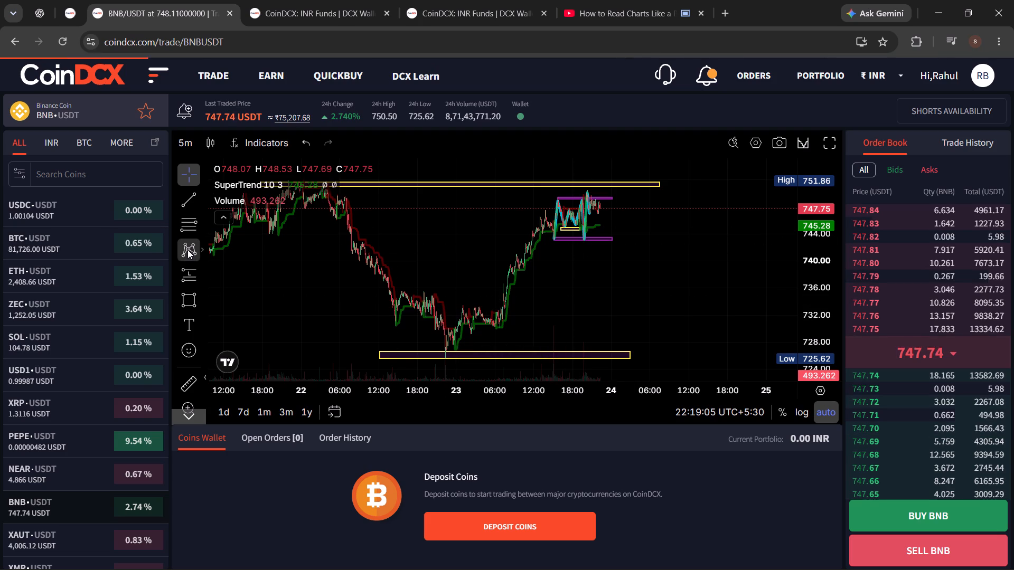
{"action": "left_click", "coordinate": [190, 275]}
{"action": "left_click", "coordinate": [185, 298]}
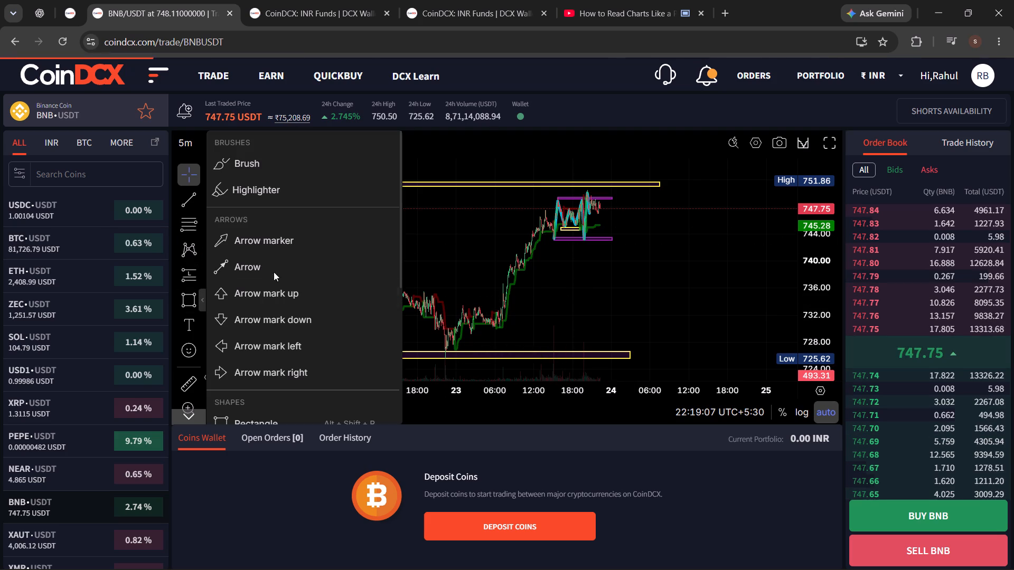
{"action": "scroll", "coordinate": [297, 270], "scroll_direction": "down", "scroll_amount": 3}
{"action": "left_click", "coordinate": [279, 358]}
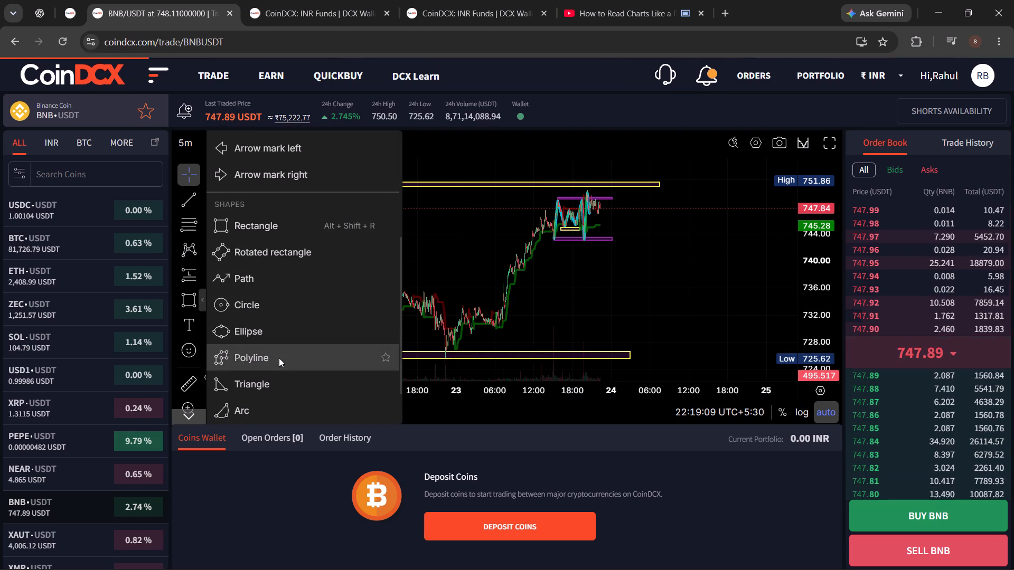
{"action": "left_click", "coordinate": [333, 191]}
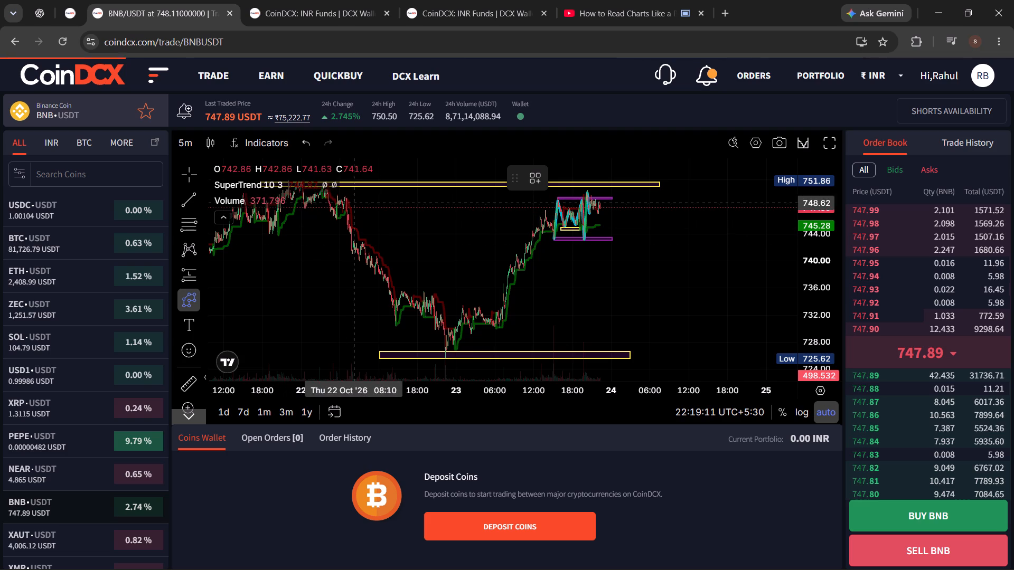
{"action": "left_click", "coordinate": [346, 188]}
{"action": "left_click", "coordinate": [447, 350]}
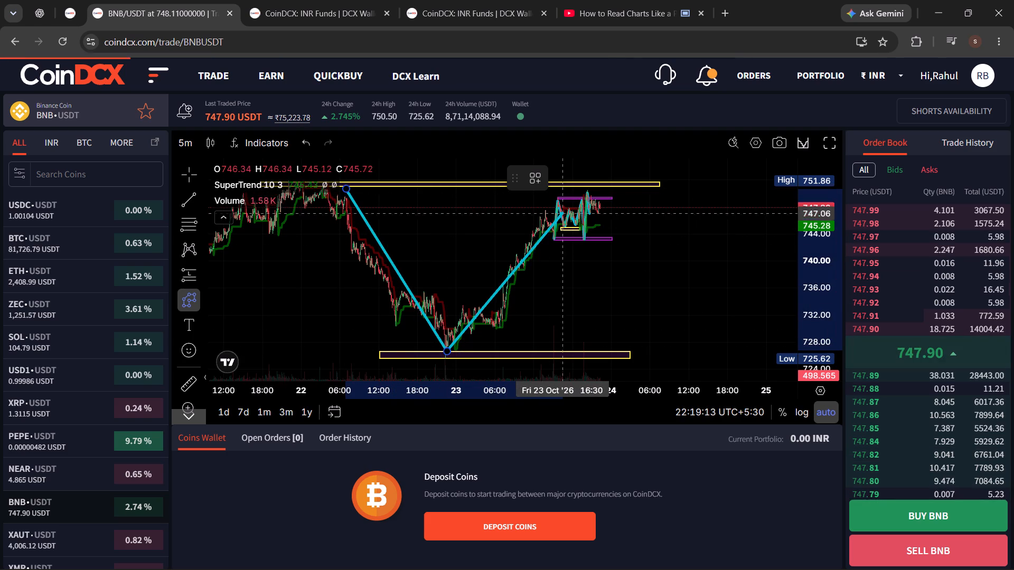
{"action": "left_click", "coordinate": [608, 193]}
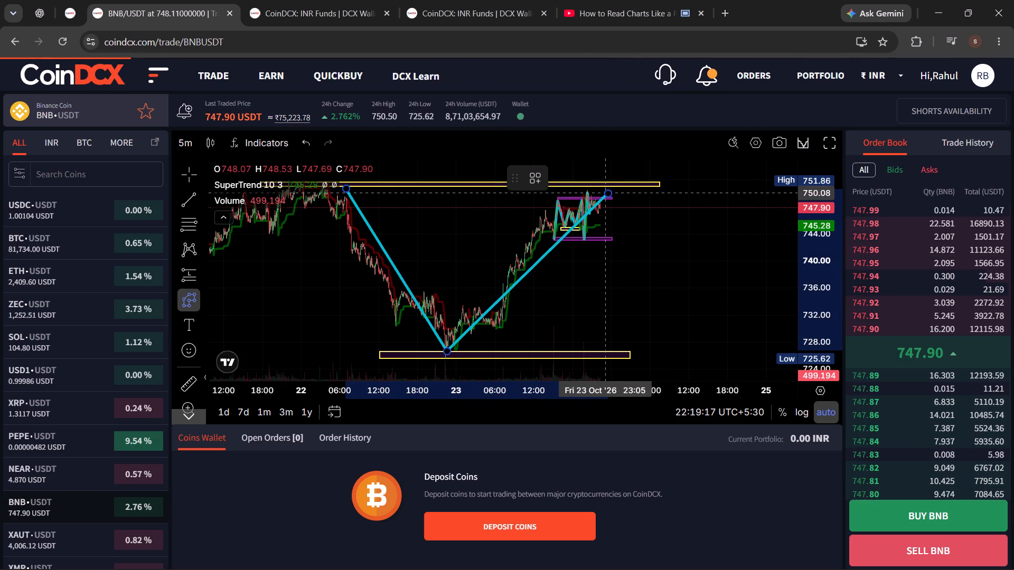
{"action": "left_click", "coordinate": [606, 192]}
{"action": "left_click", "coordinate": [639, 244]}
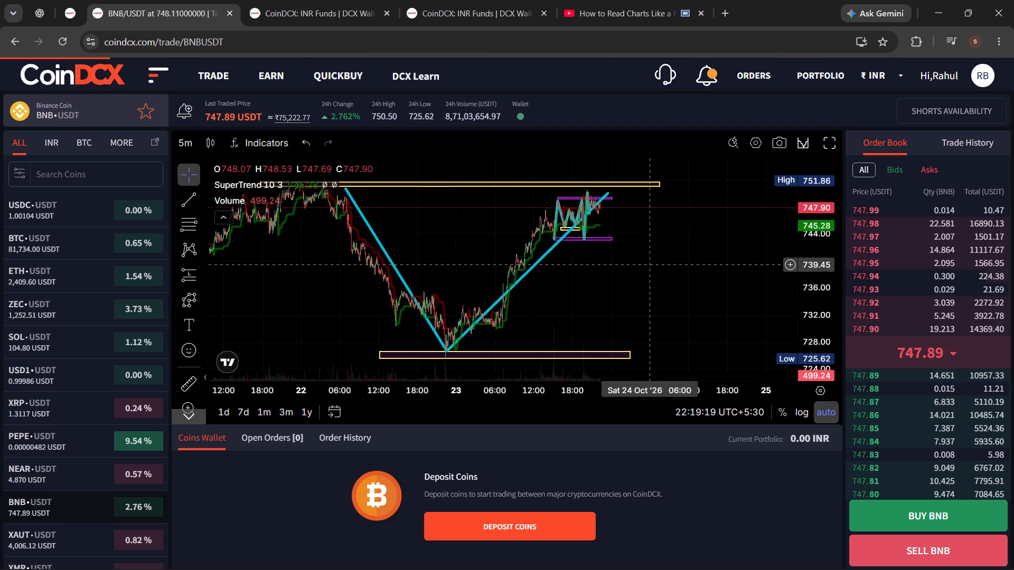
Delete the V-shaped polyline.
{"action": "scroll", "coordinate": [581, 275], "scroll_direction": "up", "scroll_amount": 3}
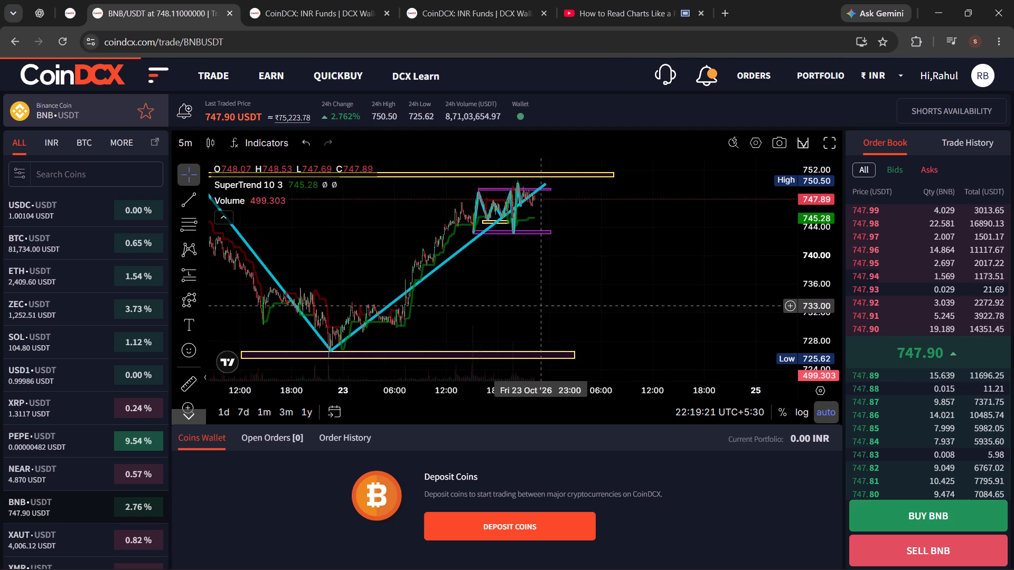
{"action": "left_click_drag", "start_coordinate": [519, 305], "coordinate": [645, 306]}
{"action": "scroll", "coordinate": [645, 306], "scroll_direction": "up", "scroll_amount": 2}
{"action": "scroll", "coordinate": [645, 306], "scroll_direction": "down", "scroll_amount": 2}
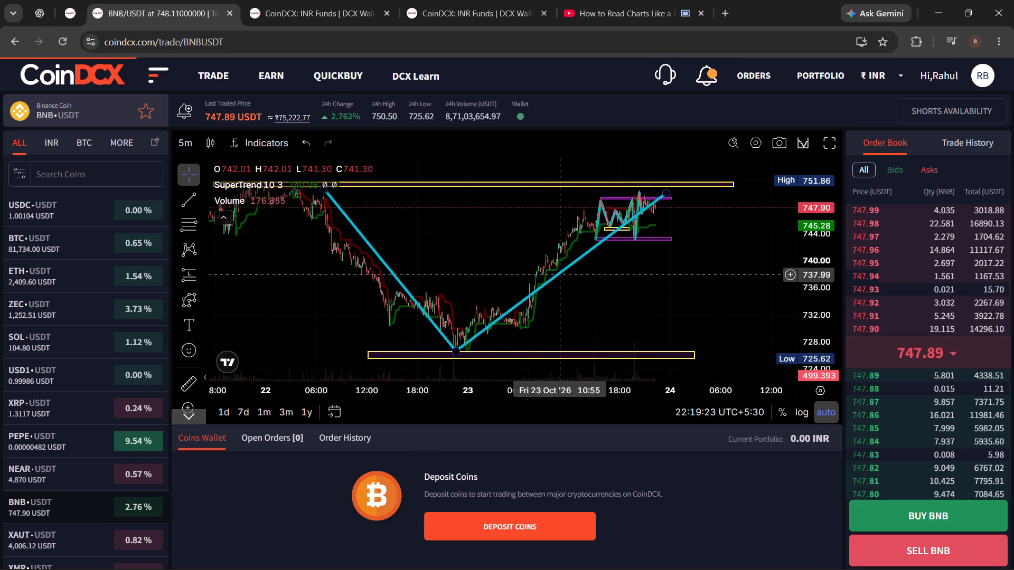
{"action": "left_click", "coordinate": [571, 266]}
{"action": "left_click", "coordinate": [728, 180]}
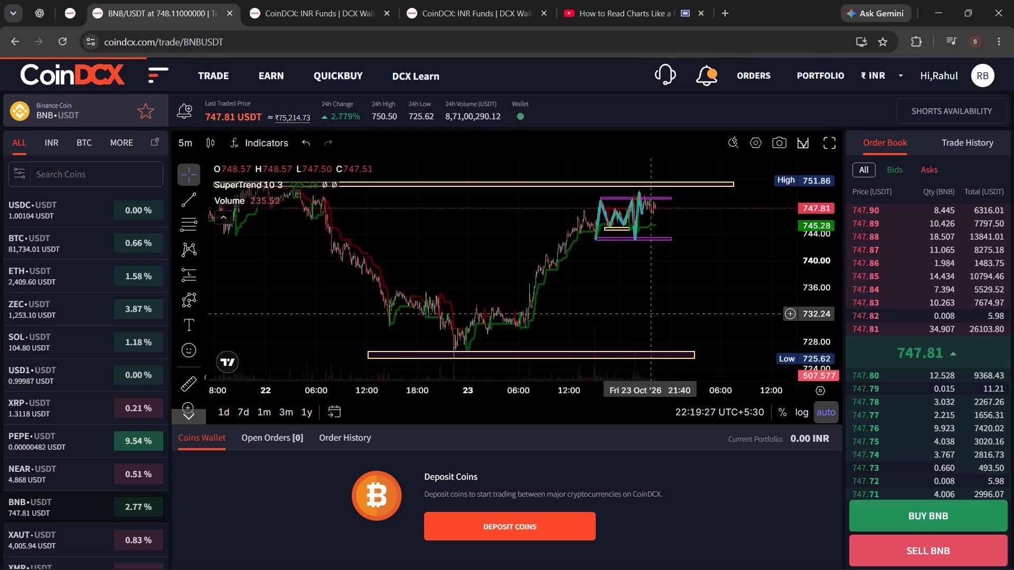
Examine the recent 5-minute price action between the purple zones, in relation to the yellow band above the range.
{"action": "scroll", "coordinate": [646, 272], "scroll_direction": "up", "scroll_amount": 6}
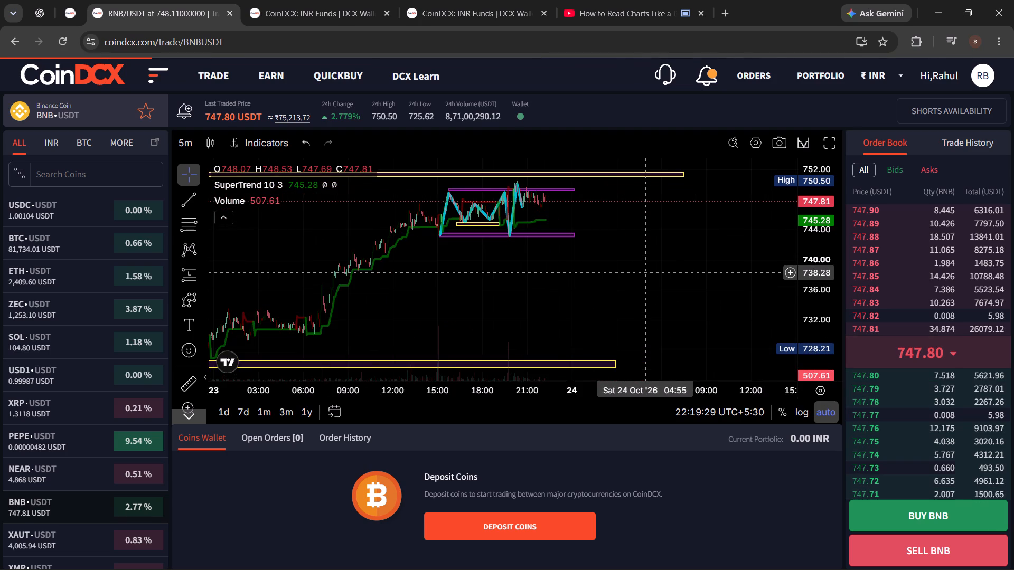
{"action": "scroll", "coordinate": [566, 270], "scroll_direction": "up", "scroll_amount": 3}
{"action": "left_click_drag", "start_coordinate": [512, 282], "coordinate": [625, 328]}
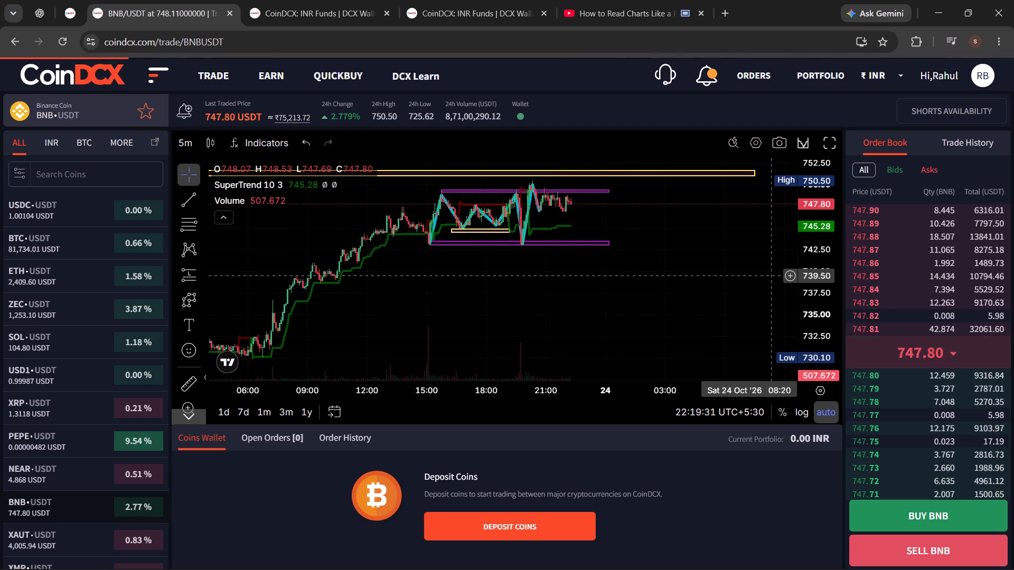
{"action": "left_click_drag", "start_coordinate": [809, 282], "coordinate": [806, 149]}
{"action": "left_click_drag", "start_coordinate": [591, 204], "coordinate": [640, 318]}
{"action": "scroll", "coordinate": [633, 321], "scroll_direction": "up", "scroll_amount": 5}
{"action": "left_click_drag", "start_coordinate": [530, 313], "coordinate": [692, 316]}
{"action": "scroll", "coordinate": [690, 316], "scroll_direction": "up", "scroll_amount": 4}
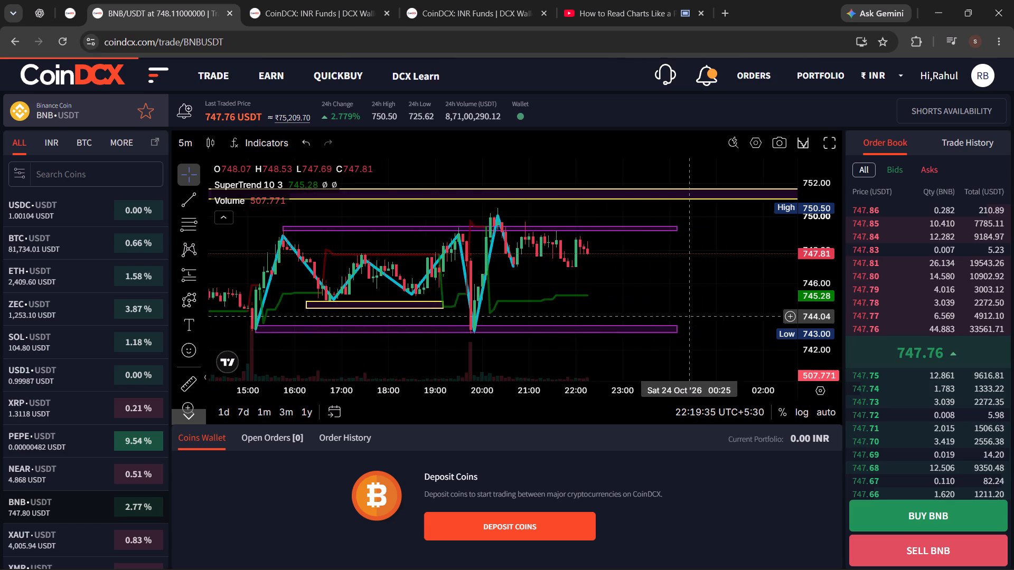
Reshape the small yellow rectangle beneath the mid-range lows into a thin band at about 744.91–745.15.
{"action": "left_click_drag", "start_coordinate": [598, 308], "coordinate": [735, 305]}
{"action": "scroll", "coordinate": [656, 310], "scroll_direction": "up", "scroll_amount": 3}
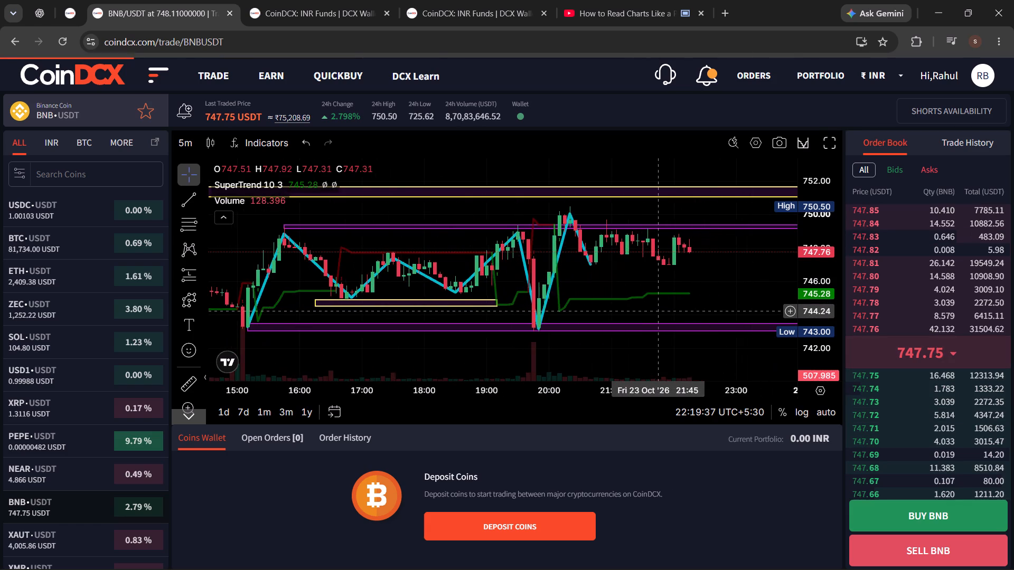
{"action": "scroll", "coordinate": [656, 310], "scroll_direction": "down", "scroll_amount": 1}
{"action": "left_click_drag", "start_coordinate": [813, 303], "coordinate": [823, 228]}
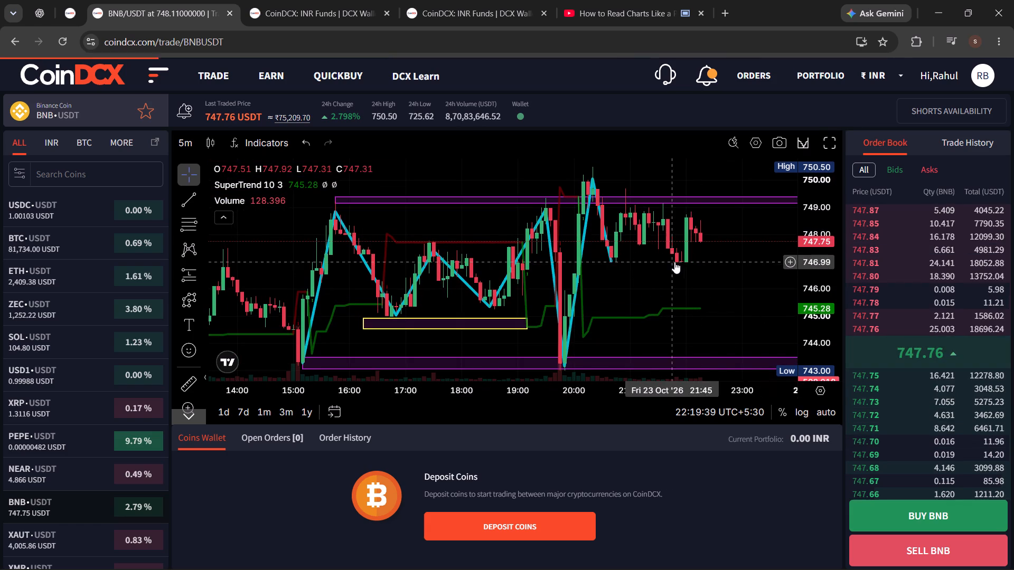
{"action": "scroll", "coordinate": [674, 262], "scroll_direction": "up", "scroll_amount": 1}
{"action": "left_click_drag", "start_coordinate": [812, 222], "coordinate": [815, 282]}
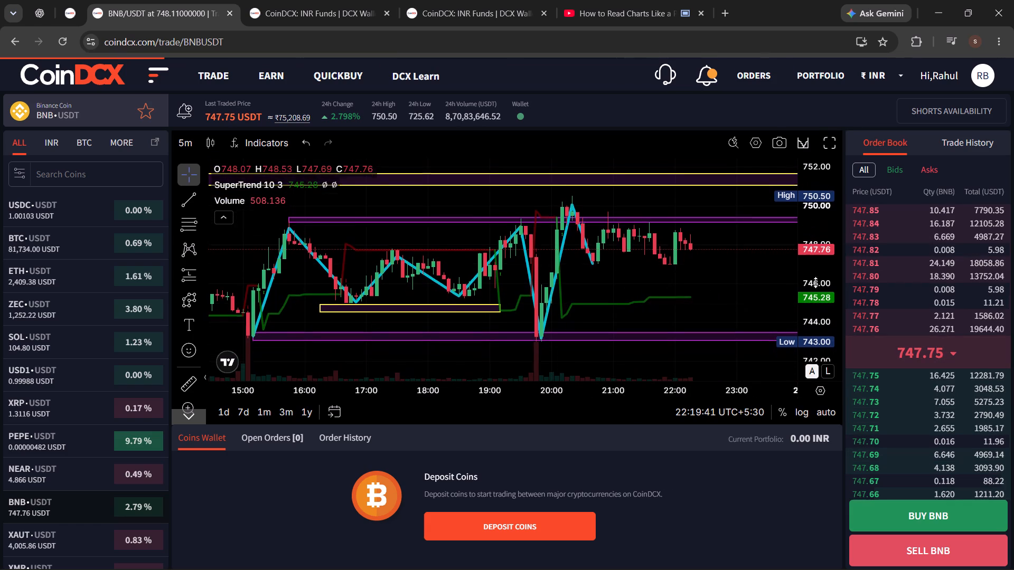
{"action": "left_click_drag", "start_coordinate": [815, 282], "coordinate": [818, 288]}
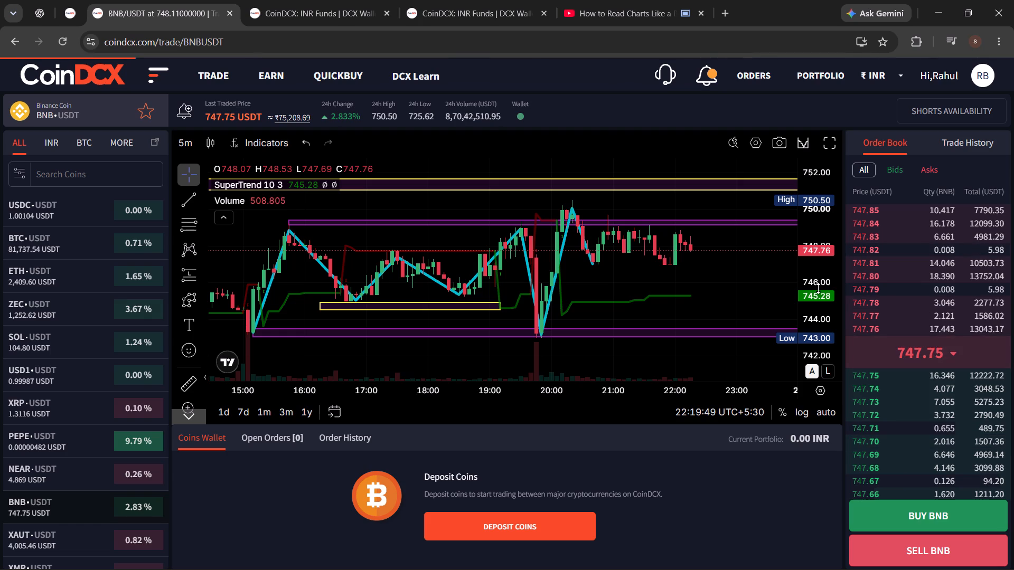
{"action": "scroll", "coordinate": [683, 298], "scroll_direction": "down", "scroll_amount": 2}
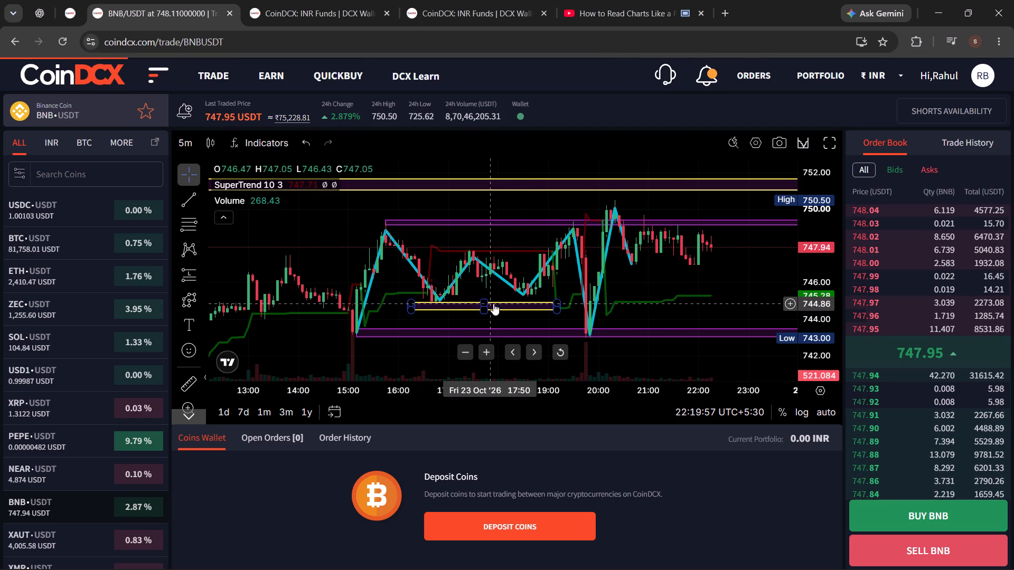
{"action": "left_click_drag", "start_coordinate": [483, 310], "coordinate": [490, 305]}
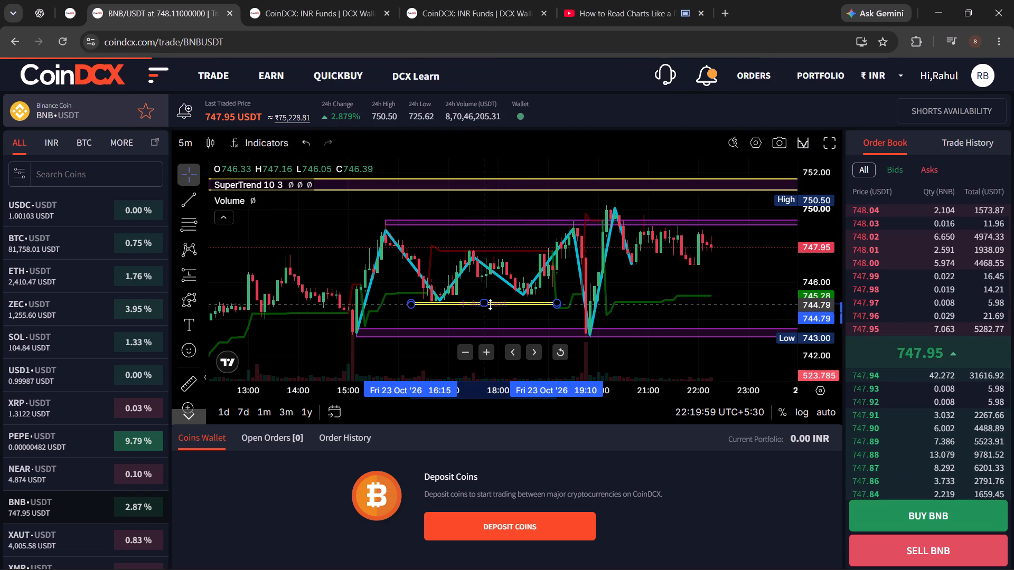
{"action": "left_click_drag", "start_coordinate": [490, 305], "coordinate": [493, 298]}
{"action": "left_click", "coordinate": [493, 298]}
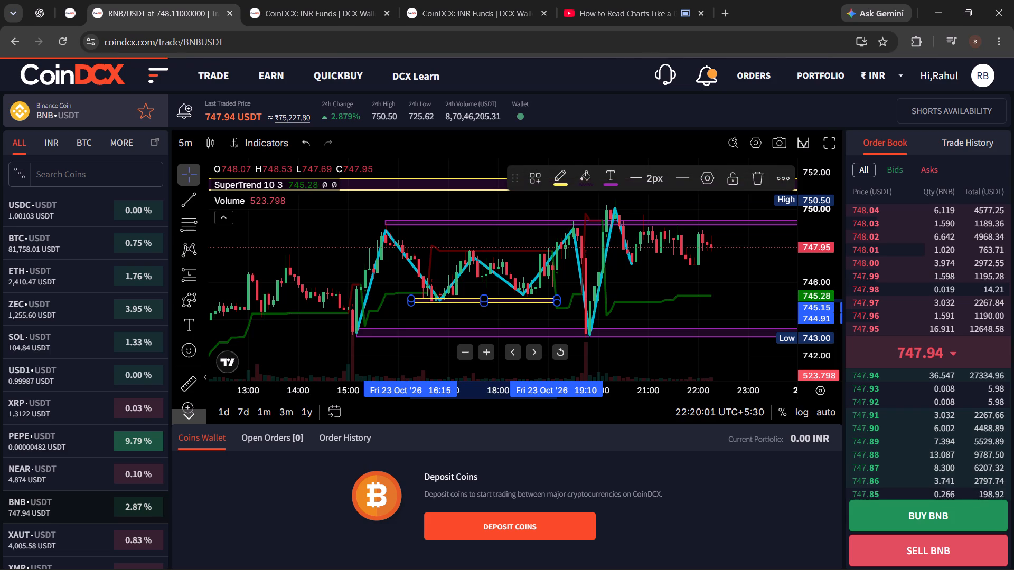
{"action": "left_click", "coordinate": [501, 315]}
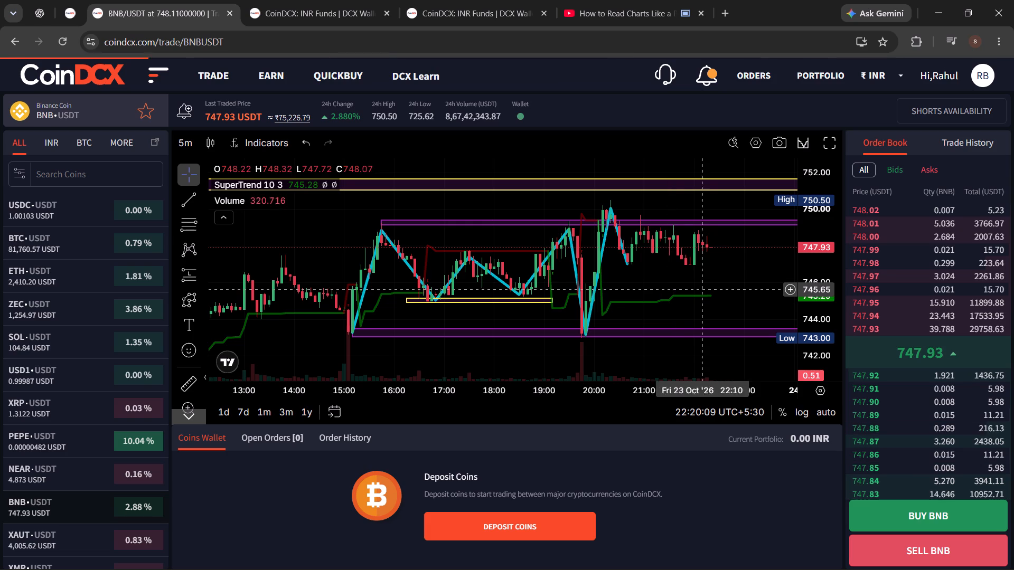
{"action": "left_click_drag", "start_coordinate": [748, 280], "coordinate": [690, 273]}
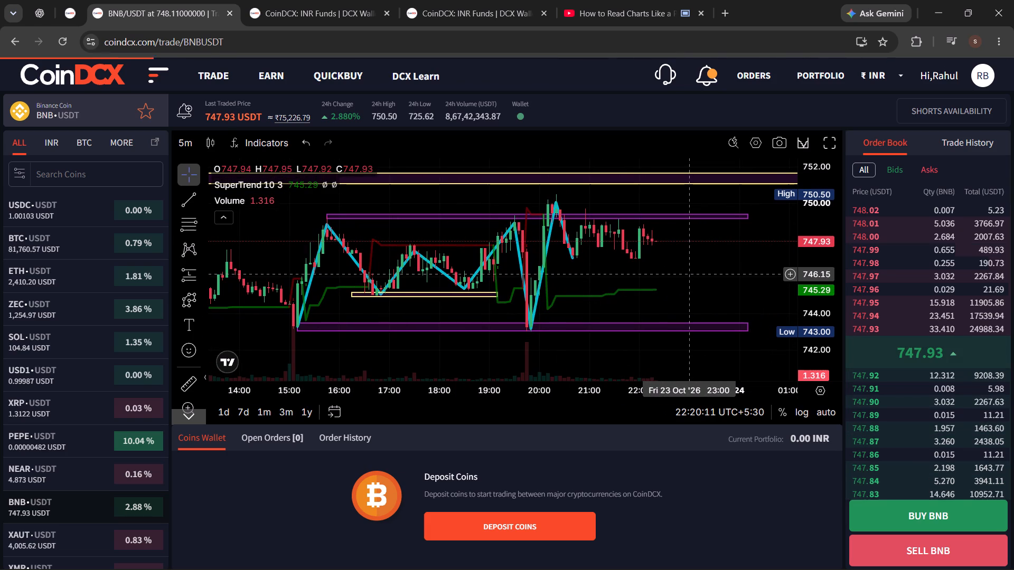
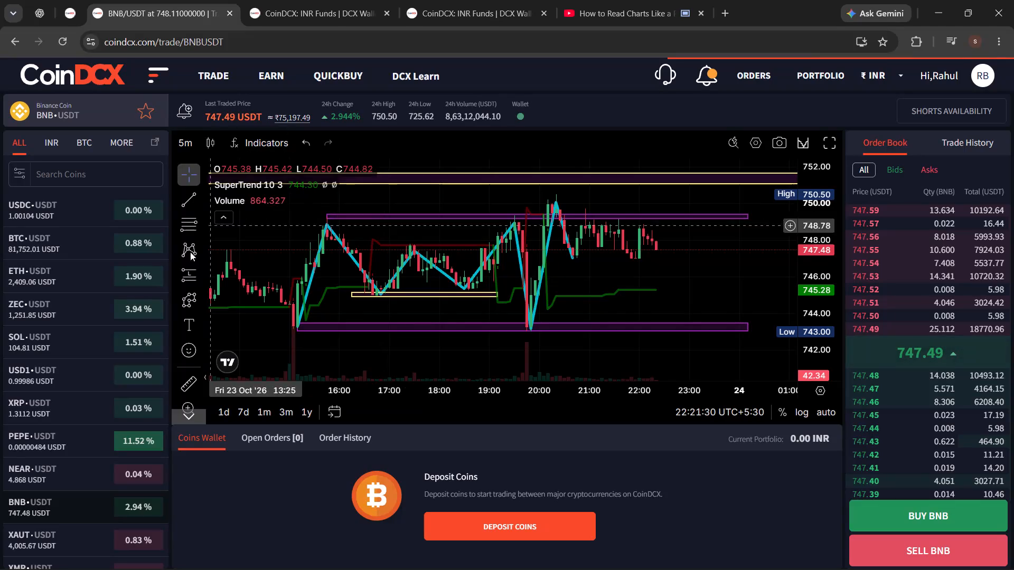
Draw a yellow rectangle beneath the recent lows from 23 Oct 20:20 to about 22:45, at about 746.5–746.9.
{"action": "left_click", "coordinate": [189, 308]}
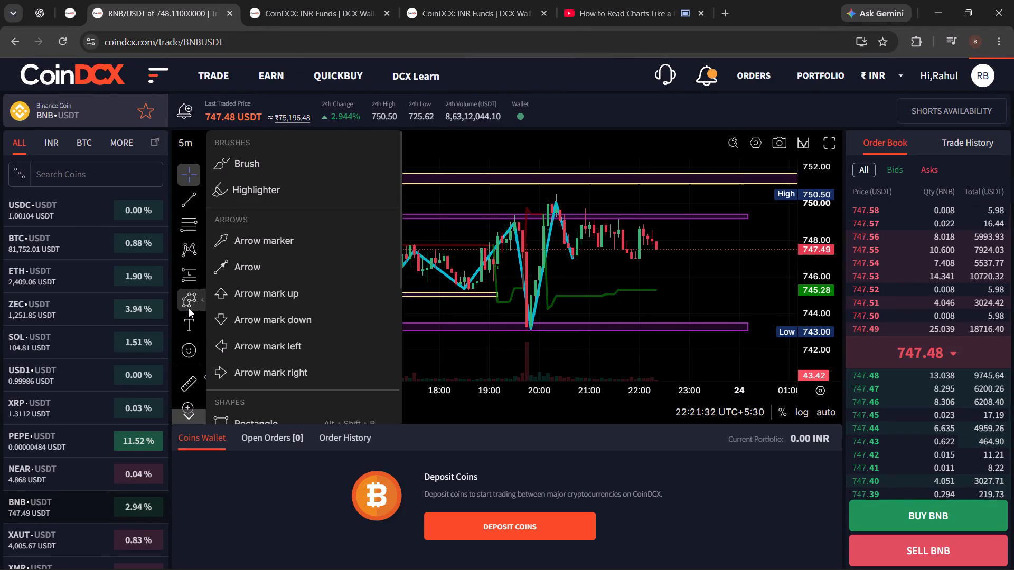
{"action": "scroll", "coordinate": [248, 301], "scroll_direction": "down", "scroll_amount": 3}
{"action": "left_click", "coordinate": [251, 214]}
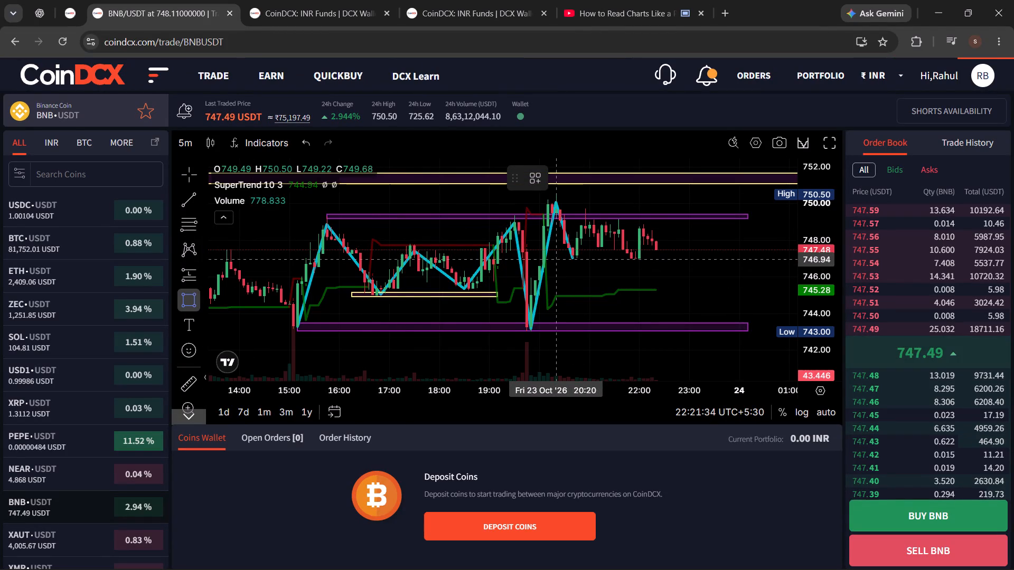
{"action": "left_click_drag", "start_coordinate": [557, 259], "coordinate": [678, 263]}
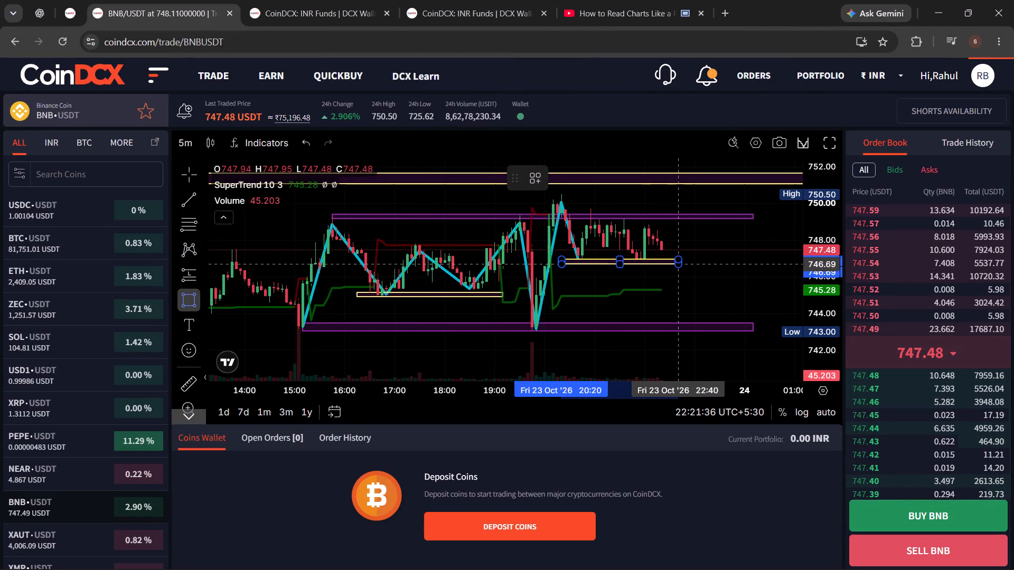
{"action": "left_click_drag", "start_coordinate": [678, 263], "coordinate": [681, 266]}
{"action": "left_click", "coordinate": [681, 266]}
{"action": "left_click", "coordinate": [727, 263]}
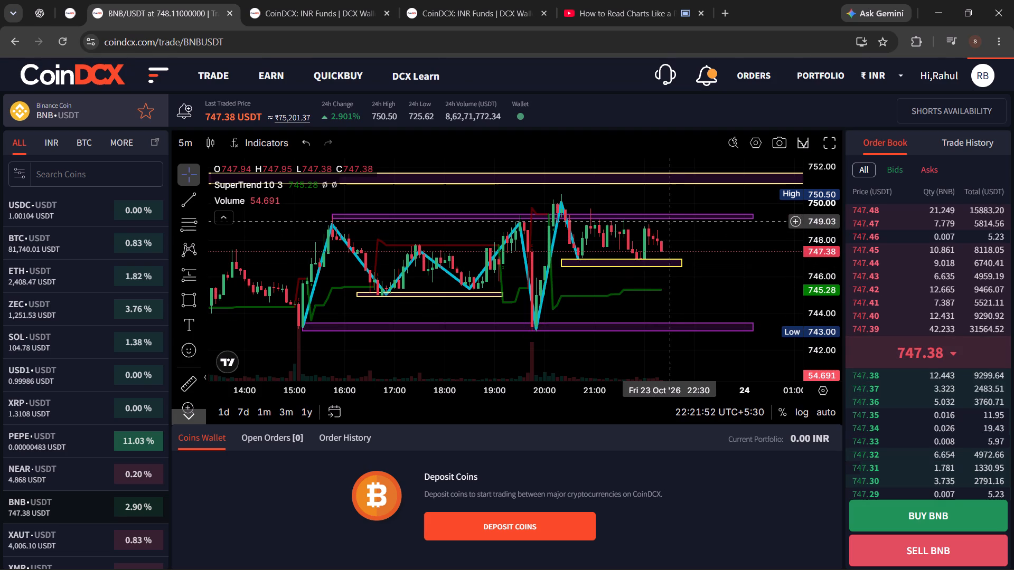
Examine the wider 22–23 October price decline and recovery in relation to the marked zones.
{"action": "scroll", "coordinate": [626, 234], "scroll_direction": "down", "scroll_amount": 9}
{"action": "scroll", "coordinate": [623, 297], "scroll_direction": "down", "scroll_amount": 3}
{"action": "left_click_drag", "start_coordinate": [575, 318], "coordinate": [572, 297]}
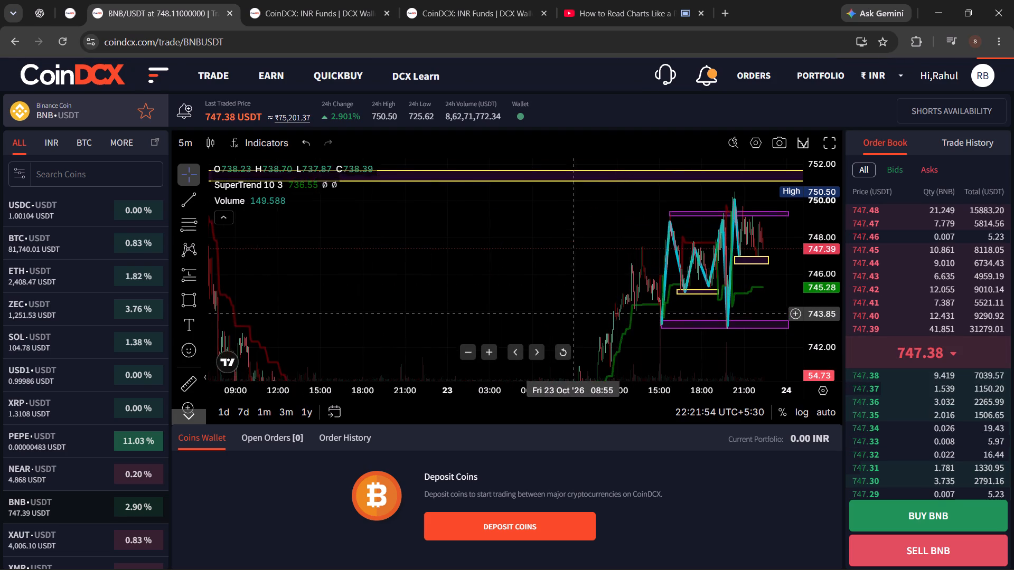
{"action": "left_click_drag", "start_coordinate": [572, 297], "coordinate": [579, 267]}
{"action": "scroll", "coordinate": [578, 270], "scroll_direction": "down", "scroll_amount": 2}
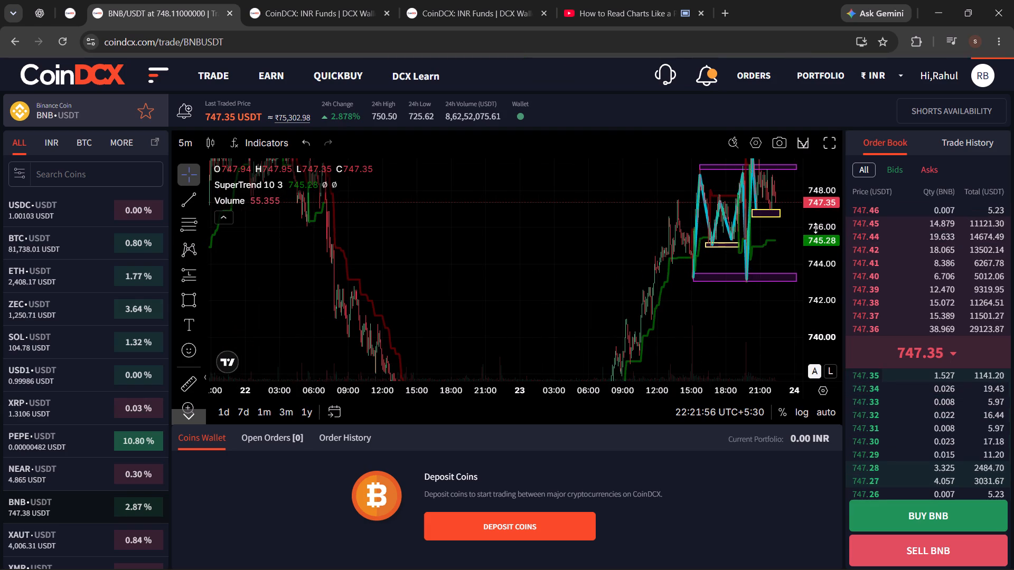
{"action": "scroll", "coordinate": [817, 230], "scroll_direction": "down", "scroll_amount": 10}
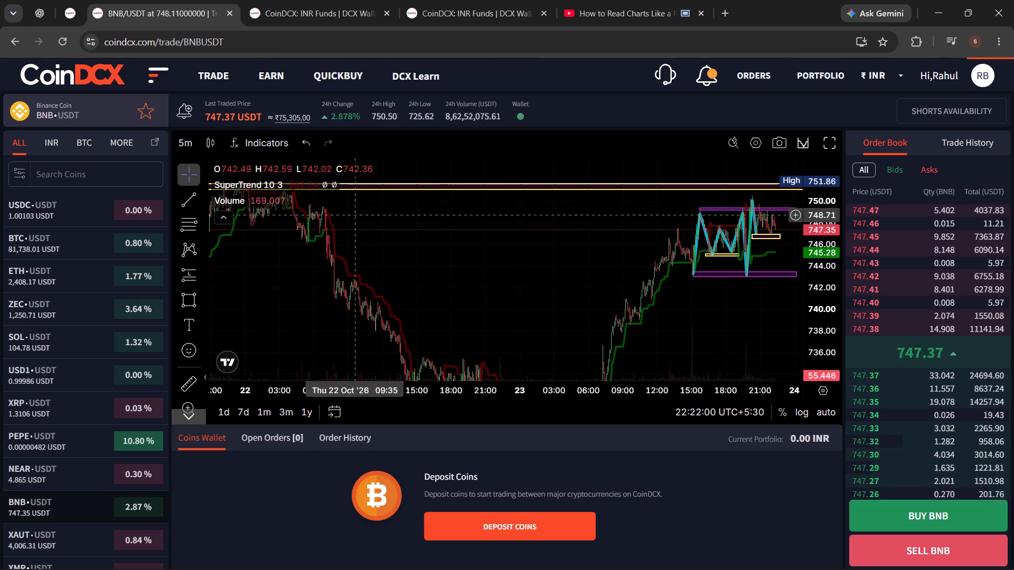
{"action": "left_click_drag", "start_coordinate": [428, 239], "coordinate": [538, 238]}
{"action": "left_click_drag", "start_coordinate": [530, 233], "coordinate": [291, 199]}
{"action": "scroll", "coordinate": [694, 247], "scroll_direction": "up", "scroll_amount": 7}
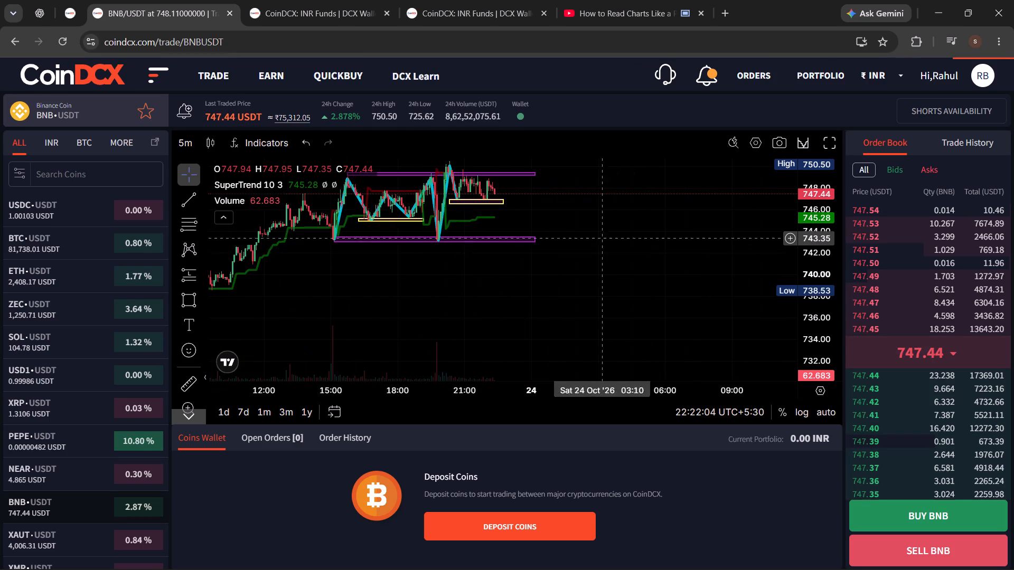
Examine the recent 5-minute price action between the purple zones, in relation to the new yellow rectangle and the upper yellow band.
{"action": "left_click_drag", "start_coordinate": [593, 237], "coordinate": [659, 313]}
{"action": "left_click_drag", "start_coordinate": [815, 300], "coordinate": [823, 210]}
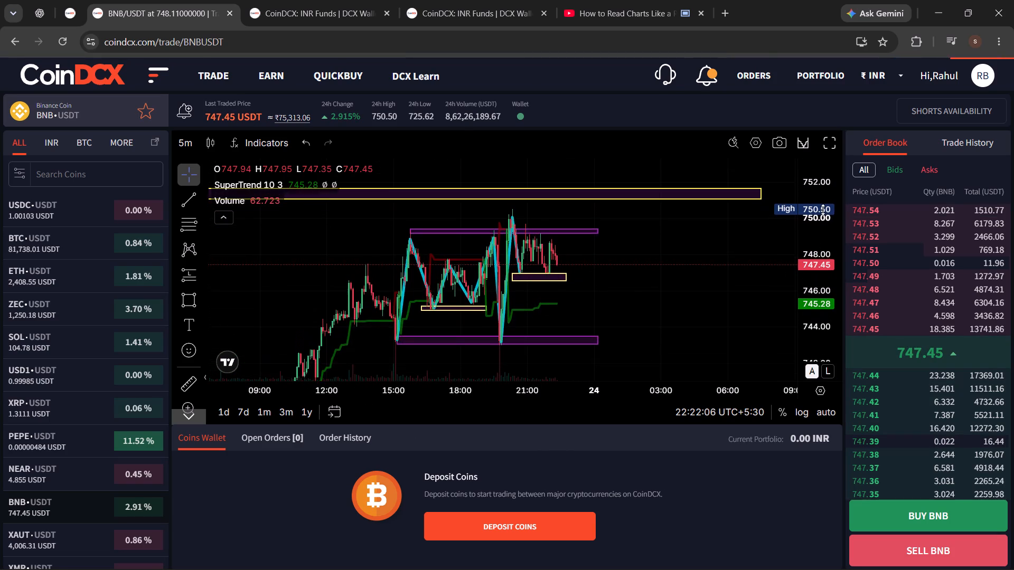
{"action": "left_click_drag", "start_coordinate": [823, 210], "coordinate": [824, 207]}
{"action": "scroll", "coordinate": [647, 272], "scroll_direction": "up", "scroll_amount": 5}
{"action": "left_click_drag", "start_coordinate": [586, 282], "coordinate": [754, 289]}
{"action": "scroll", "coordinate": [671, 278], "scroll_direction": "up", "scroll_amount": 2}
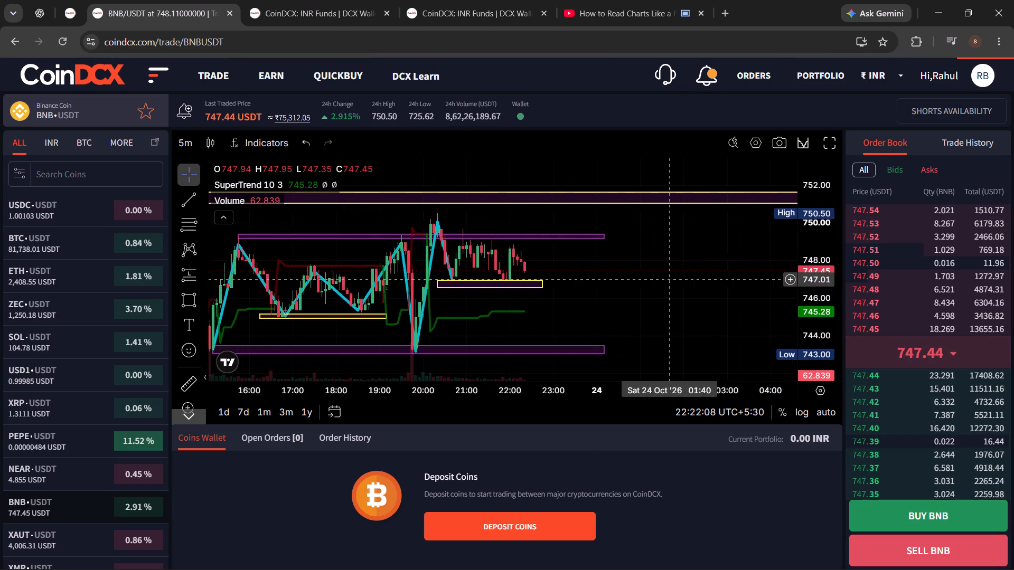
{"action": "scroll", "coordinate": [670, 279], "scroll_direction": "up", "scroll_amount": 1}
{"action": "left_click_drag", "start_coordinate": [604, 286], "coordinate": [767, 282]}
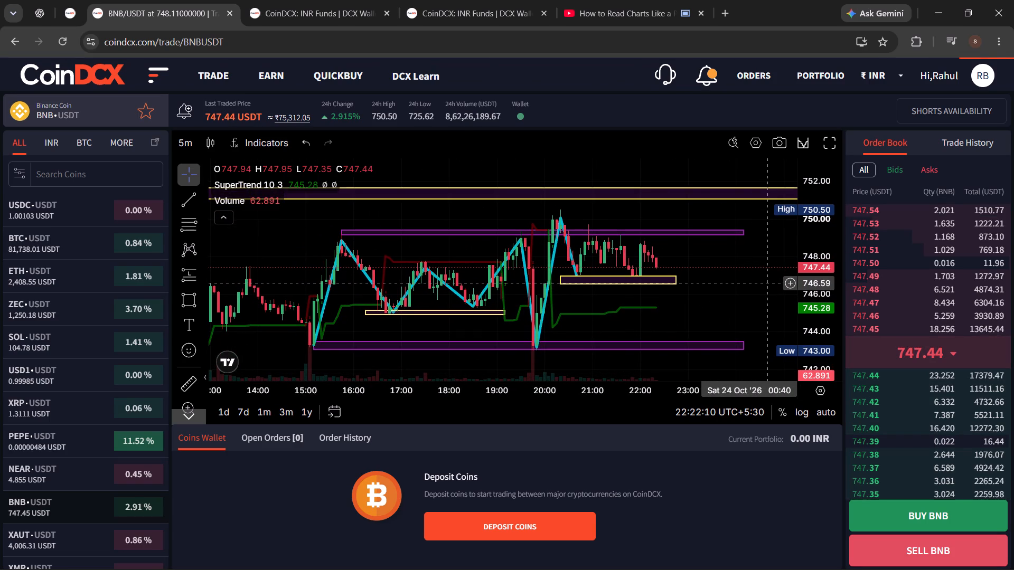
{"action": "left_click_drag", "start_coordinate": [695, 285], "coordinate": [721, 286]}
{"action": "scroll", "coordinate": [722, 285], "scroll_direction": "up", "scroll_amount": 4}
{"action": "scroll", "coordinate": [713, 292], "scroll_direction": "down", "scroll_amount": 3}
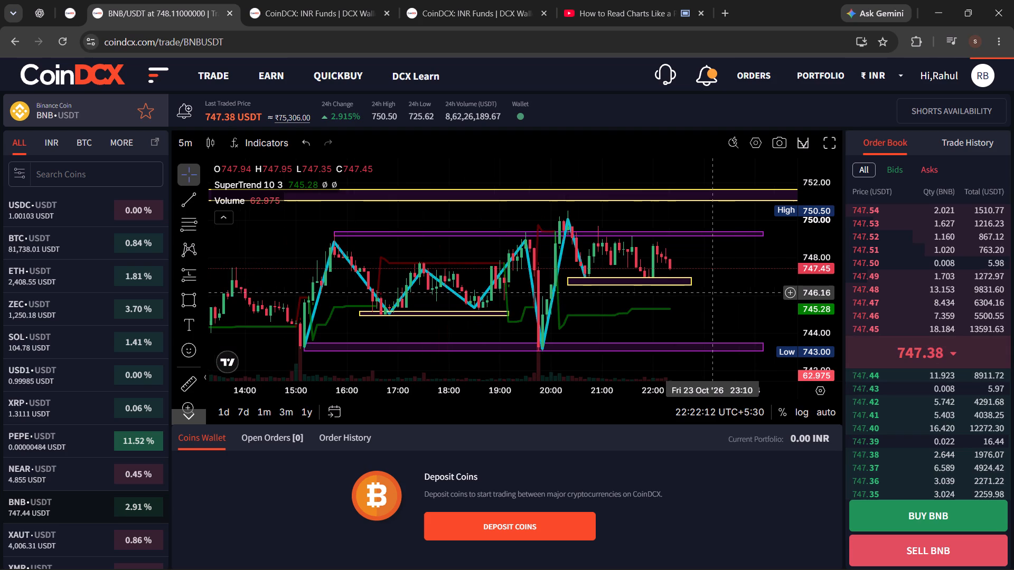
{"action": "left_click_drag", "start_coordinate": [821, 269], "coordinate": [821, 212]}
{"action": "scroll", "coordinate": [694, 287], "scroll_direction": "up", "scroll_amount": 4}
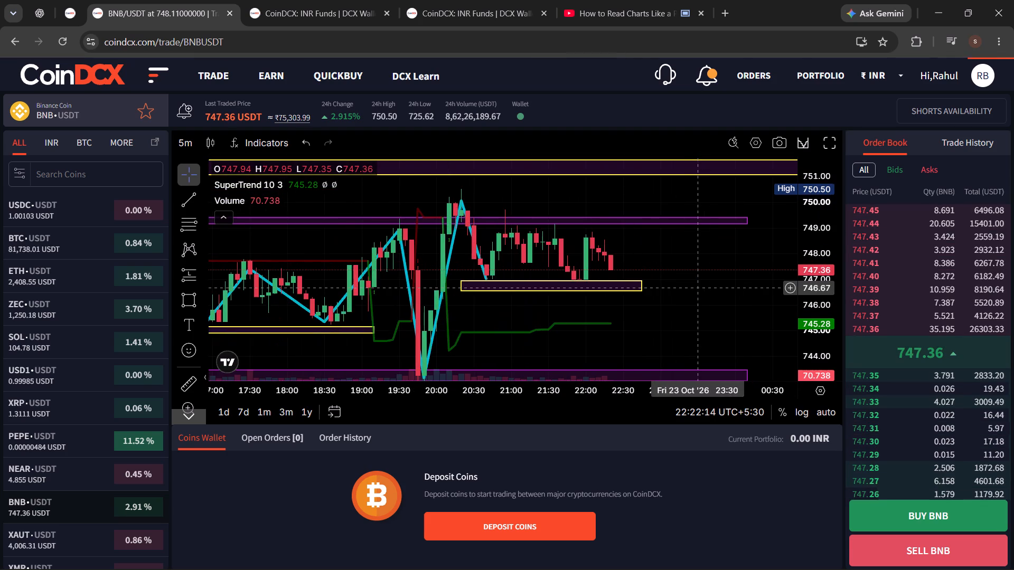
{"action": "scroll", "coordinate": [694, 288], "scroll_direction": "down", "scroll_amount": 4}
{"action": "left_click_drag", "start_coordinate": [815, 239], "coordinate": [827, 296]}
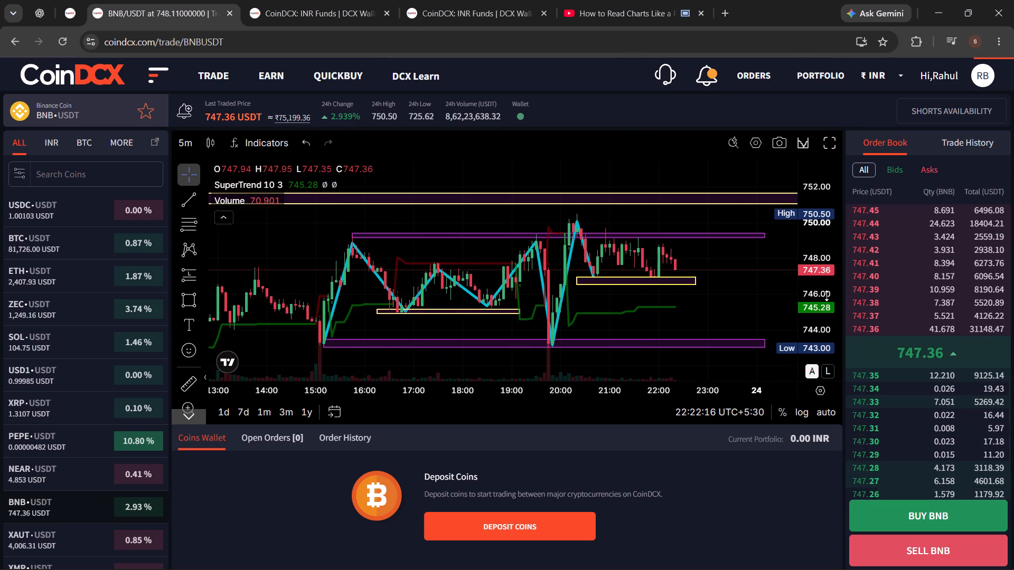
{"action": "left_click_drag", "start_coordinate": [827, 296], "coordinate": [828, 294]}
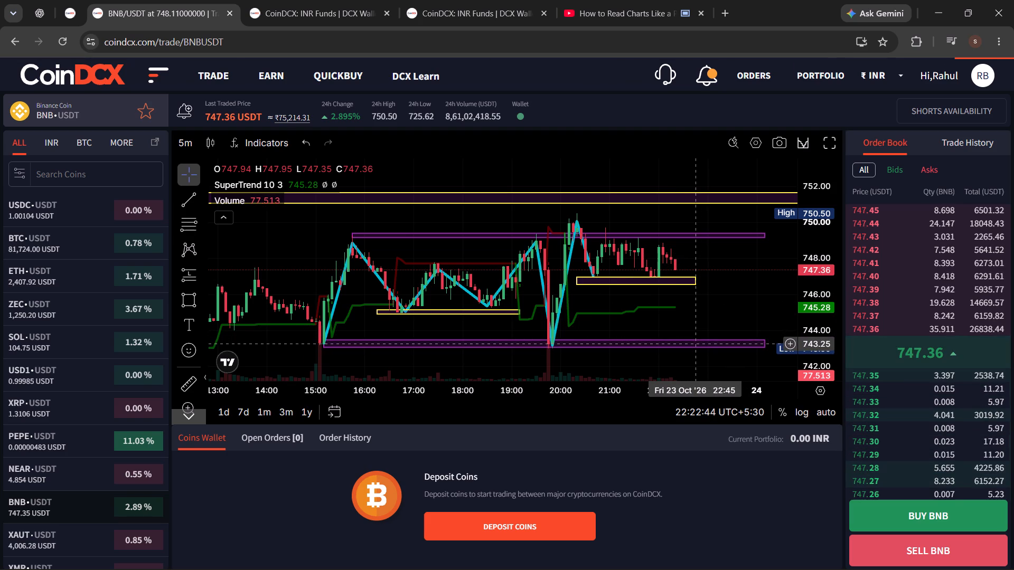
Shift the upper purple zone slightly earlier so that it starts at 23 Oct 15:40.
{"action": "left_click", "coordinate": [733, 236]}
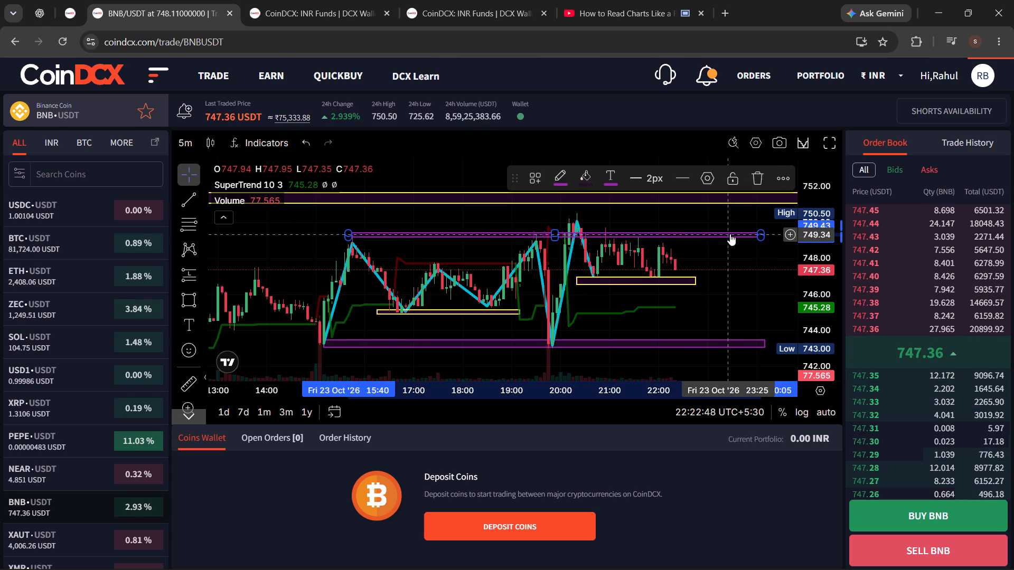
{"action": "left_click", "coordinate": [730, 245]}
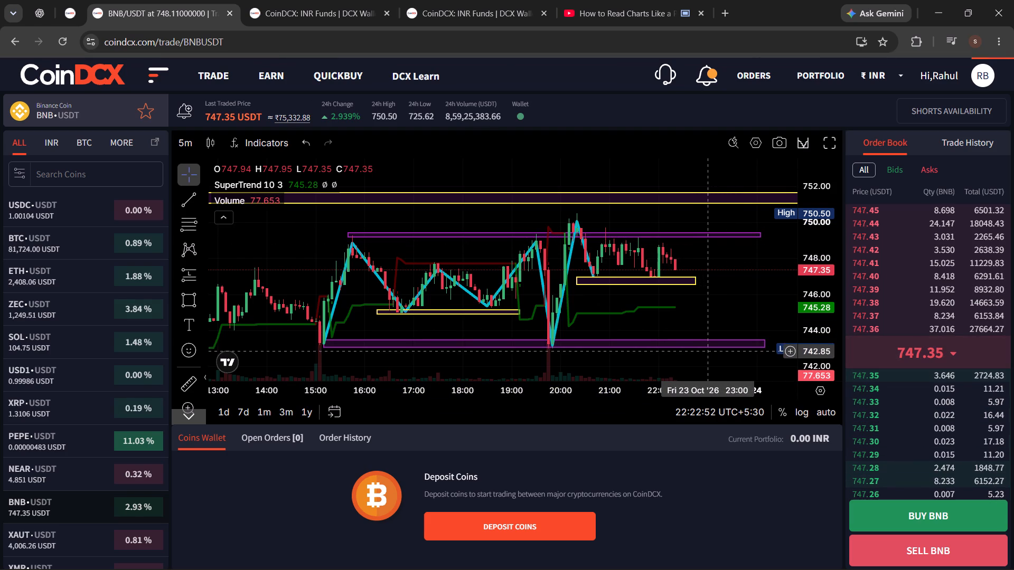
Place a short position just beneath the lower purple zone, with entry at about 742.87 from 23 Oct 20:05.
{"action": "left_click_drag", "start_coordinate": [729, 305], "coordinate": [707, 236]}
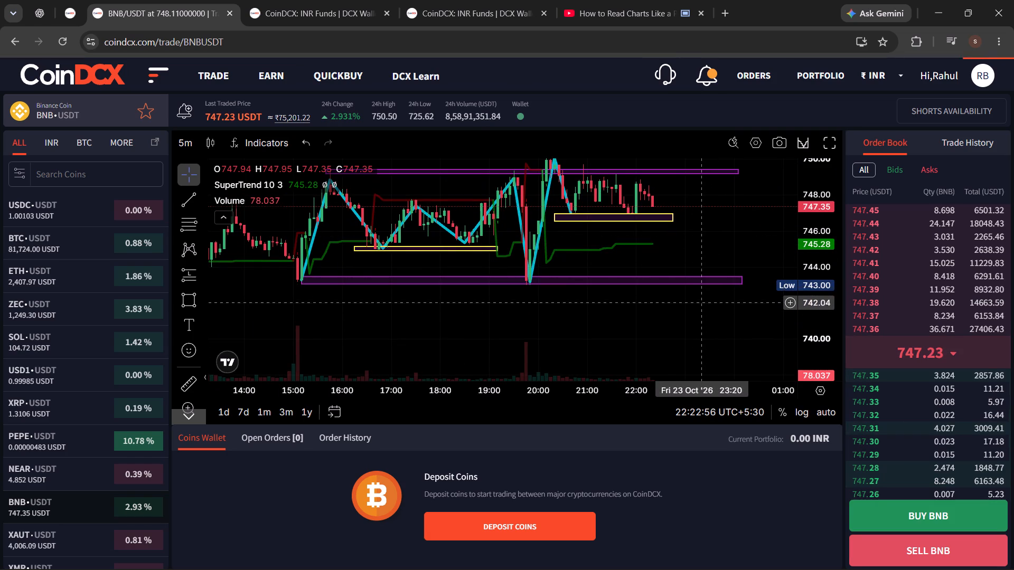
{"action": "scroll", "coordinate": [689, 310], "scroll_direction": "down", "scroll_amount": 3}
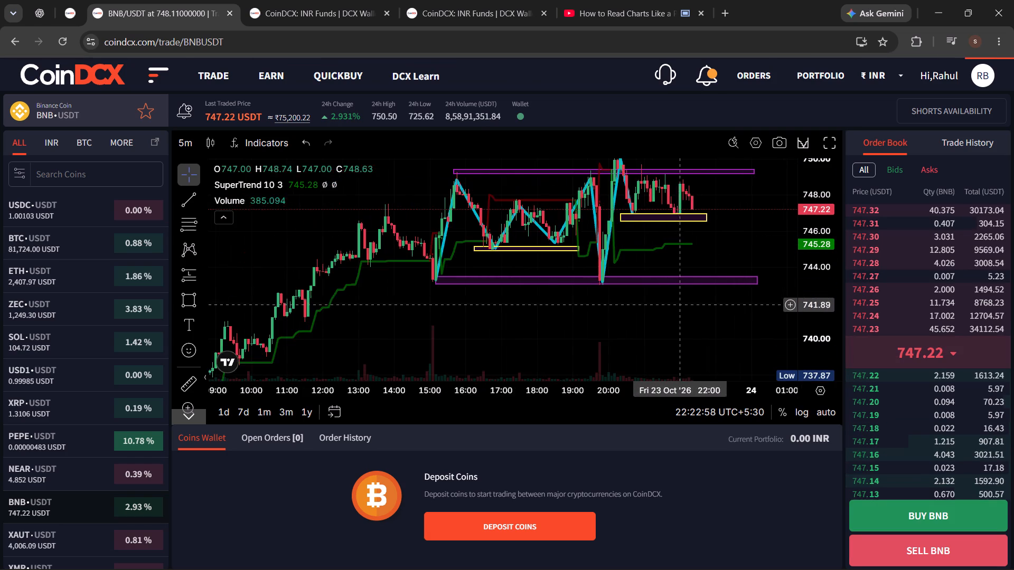
{"action": "left_click_drag", "start_coordinate": [699, 321], "coordinate": [641, 251]}
{"action": "scroll", "coordinate": [669, 283], "scroll_direction": "down", "scroll_amount": 5}
{"action": "left_click_drag", "start_coordinate": [678, 312], "coordinate": [646, 223]}
{"action": "scroll", "coordinate": [654, 254], "scroll_direction": "down", "scroll_amount": 3}
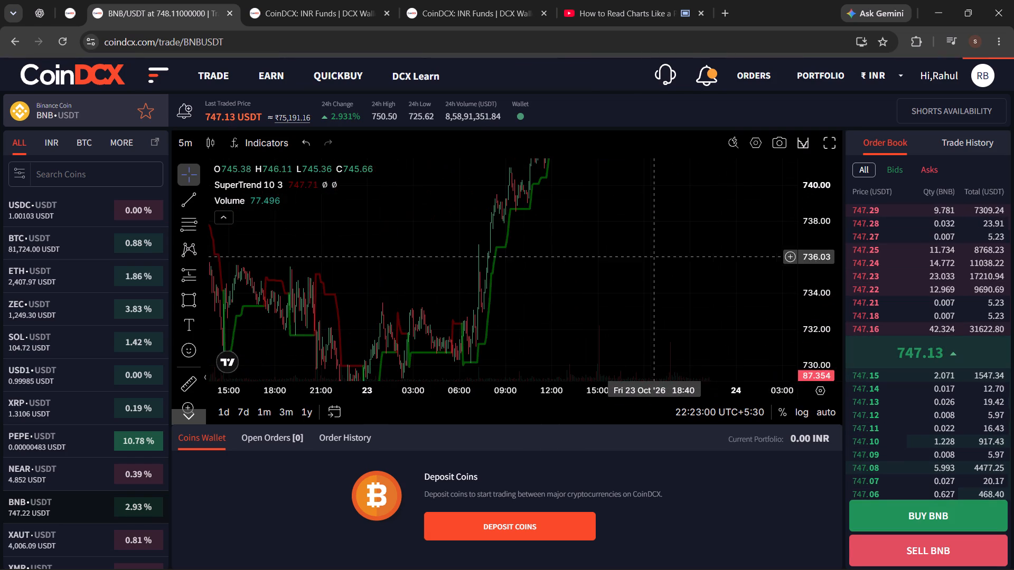
{"action": "left_click_drag", "start_coordinate": [816, 200], "coordinate": [808, 302]}
{"action": "scroll", "coordinate": [679, 302], "scroll_direction": "down", "scroll_amount": 2}
{"action": "left_click_drag", "start_coordinate": [711, 300], "coordinate": [651, 312]}
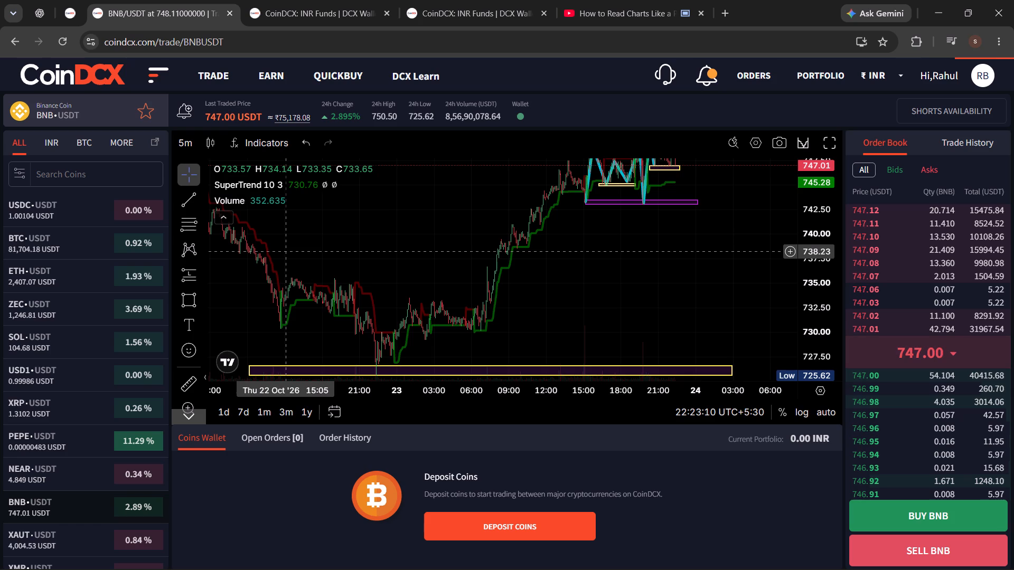
{"action": "left_click", "coordinate": [190, 276]}
{"action": "left_click", "coordinate": [261, 195]}
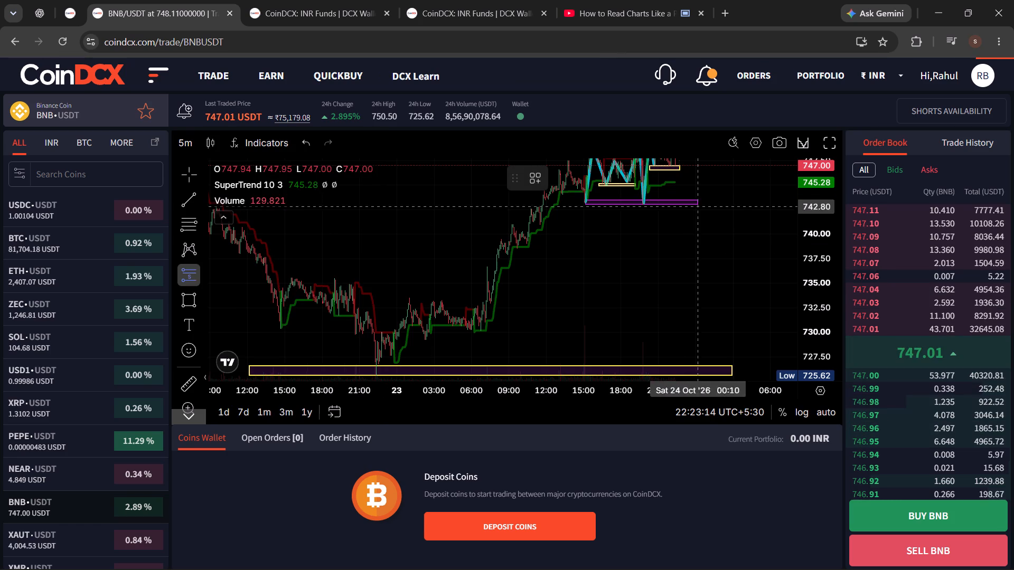
{"action": "left_click", "coordinate": [646, 205]}
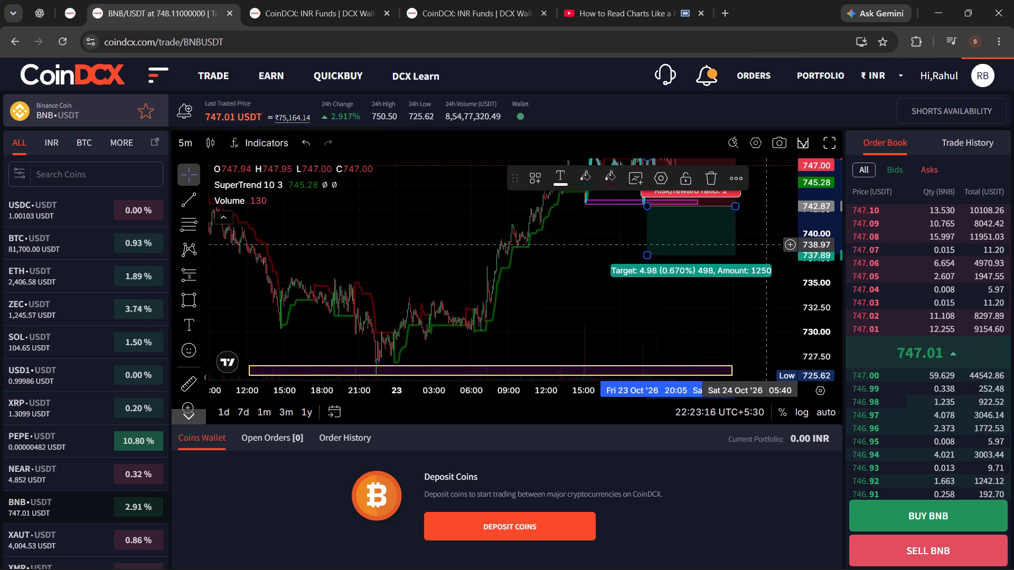
Extend the short position's target down to the lower yellow band at about 726.78.
{"action": "left_click_drag", "start_coordinate": [781, 230], "coordinate": [785, 277]}
{"action": "left_click", "coordinate": [708, 277]}
{"action": "left_click_drag", "start_coordinate": [648, 298], "coordinate": [648, 305]}
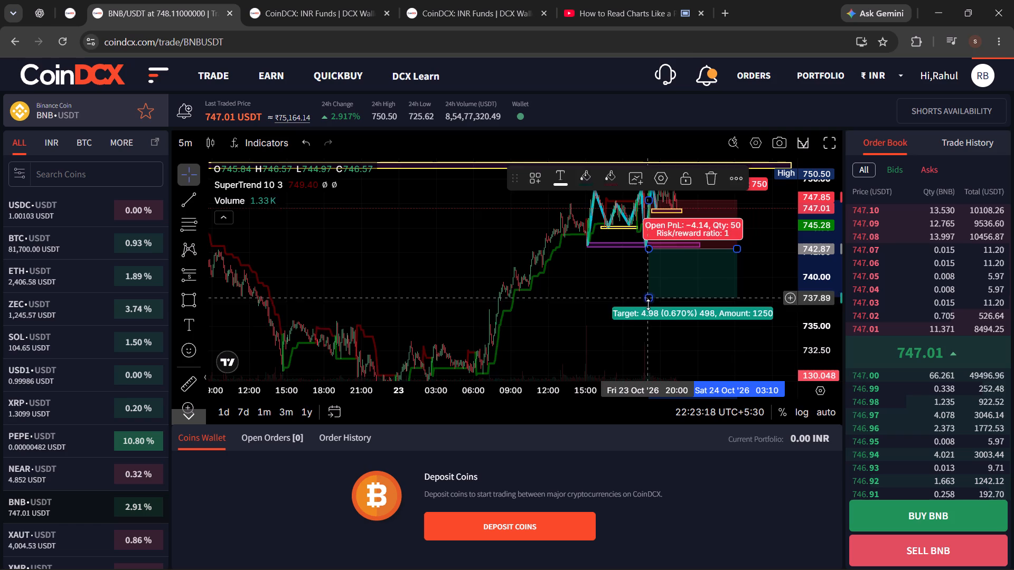
{"action": "left_click_drag", "start_coordinate": [648, 305], "coordinate": [665, 376]}
{"action": "scroll", "coordinate": [591, 335], "scroll_direction": "down", "scroll_amount": 1}
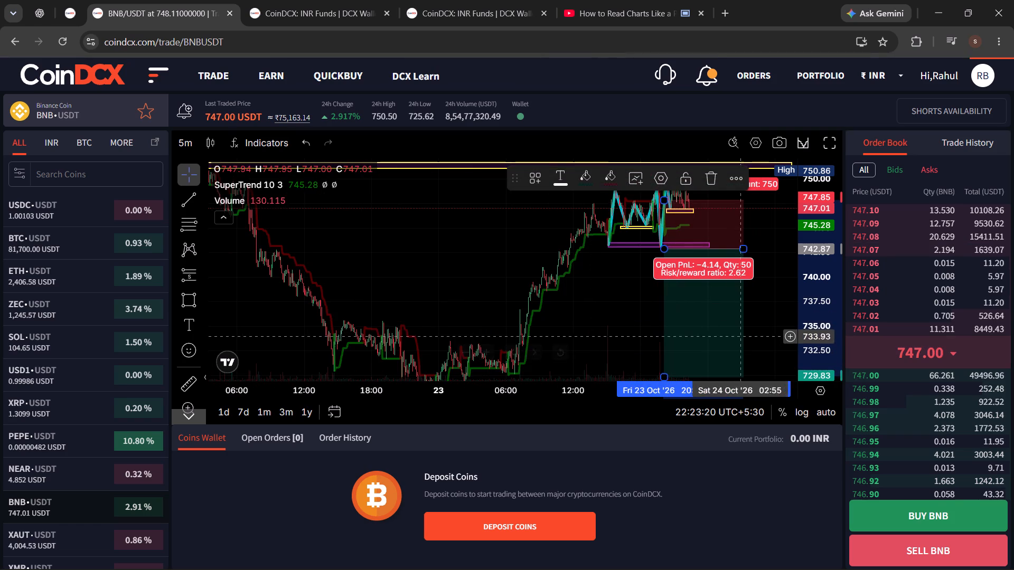
{"action": "scroll", "coordinate": [816, 308], "scroll_direction": "down", "scroll_amount": 3}
{"action": "left_click_drag", "start_coordinate": [664, 351], "coordinate": [665, 369]}
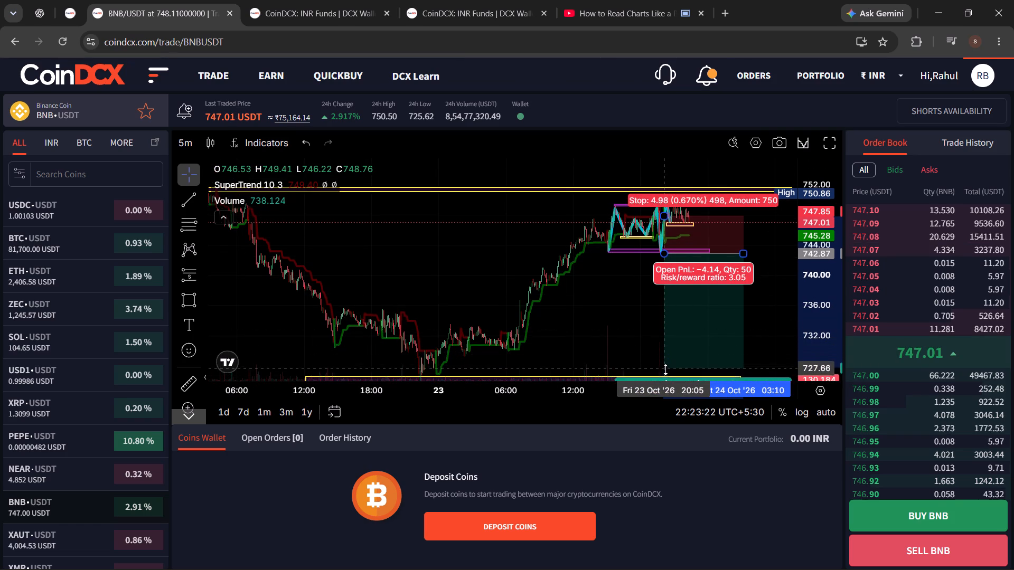
{"action": "left_click_drag", "start_coordinate": [665, 369], "coordinate": [669, 375]}
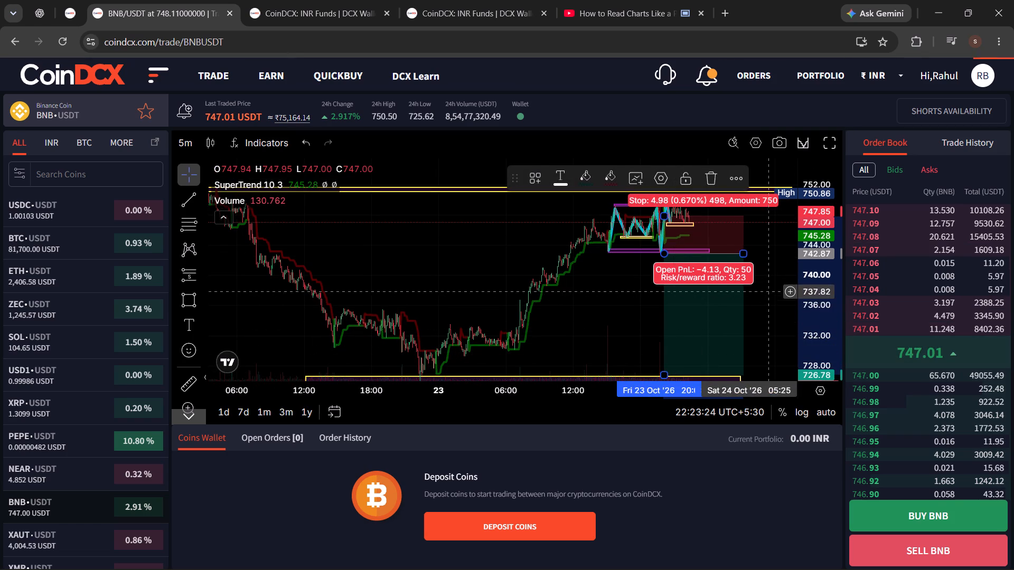
{"action": "left_click", "coordinate": [768, 287]}
{"action": "left_click", "coordinate": [733, 242]}
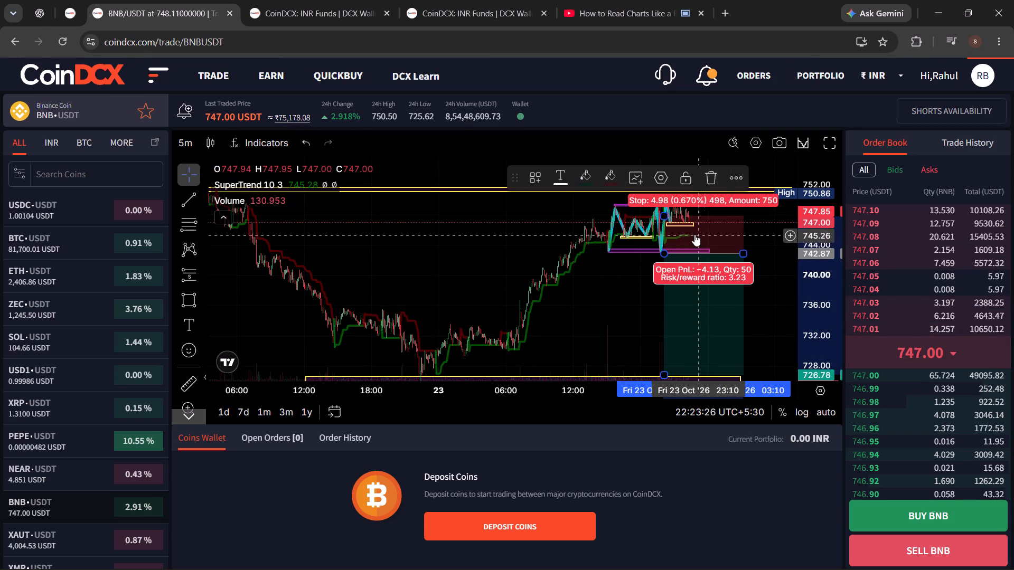
Tighten the short position's stop to about 745.01, above the lower purple zone.
{"action": "scroll", "coordinate": [695, 237], "scroll_direction": "up", "scroll_amount": 8}
{"action": "scroll", "coordinate": [811, 262], "scroll_direction": "up", "scroll_amount": 3}
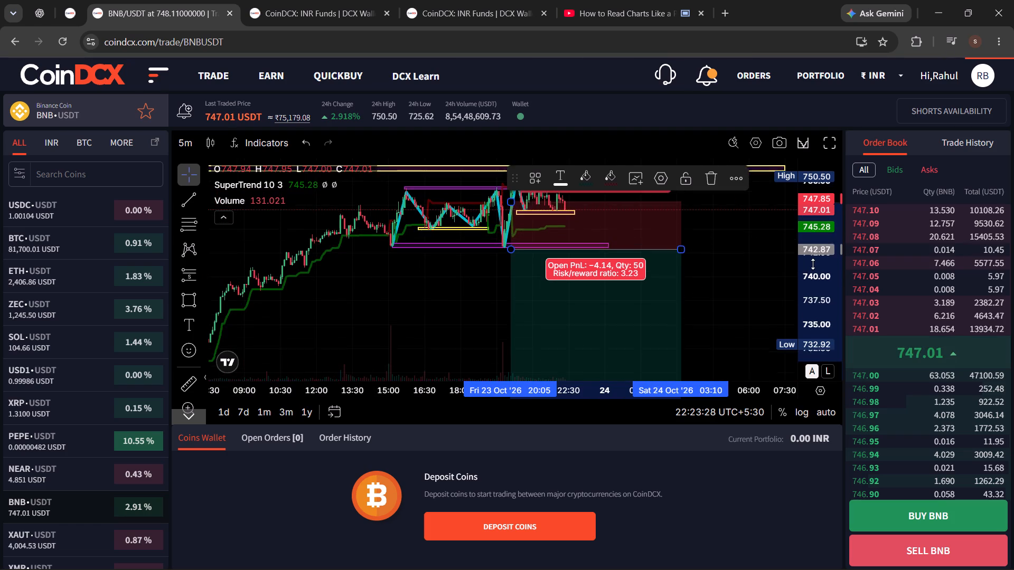
{"action": "scroll", "coordinate": [813, 264], "scroll_direction": "up", "scroll_amount": 7}
{"action": "left_click_drag", "start_coordinate": [749, 244], "coordinate": [759, 340]}
{"action": "left_click", "coordinate": [604, 308]}
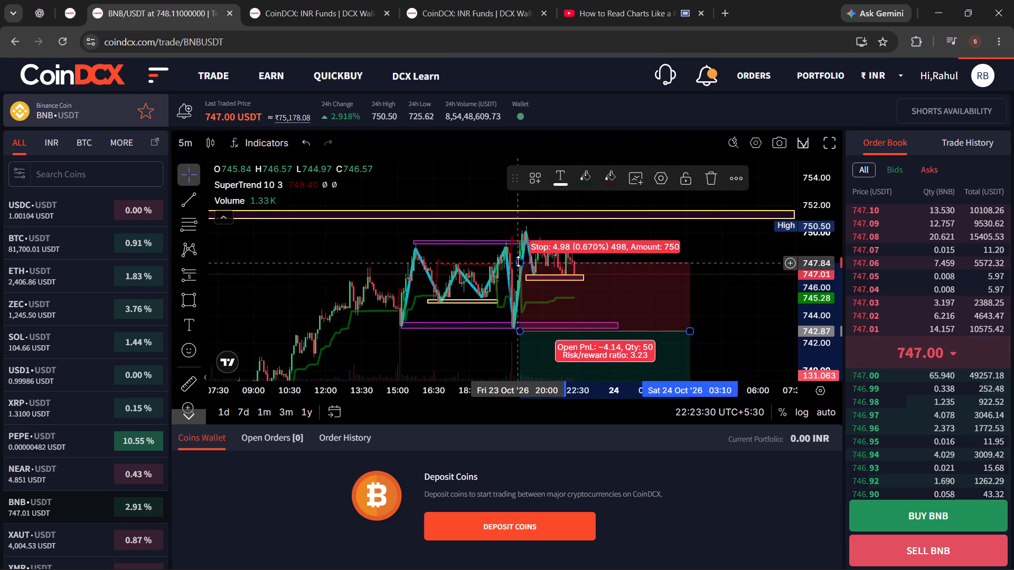
{"action": "left_click_drag", "start_coordinate": [519, 260], "coordinate": [523, 313]}
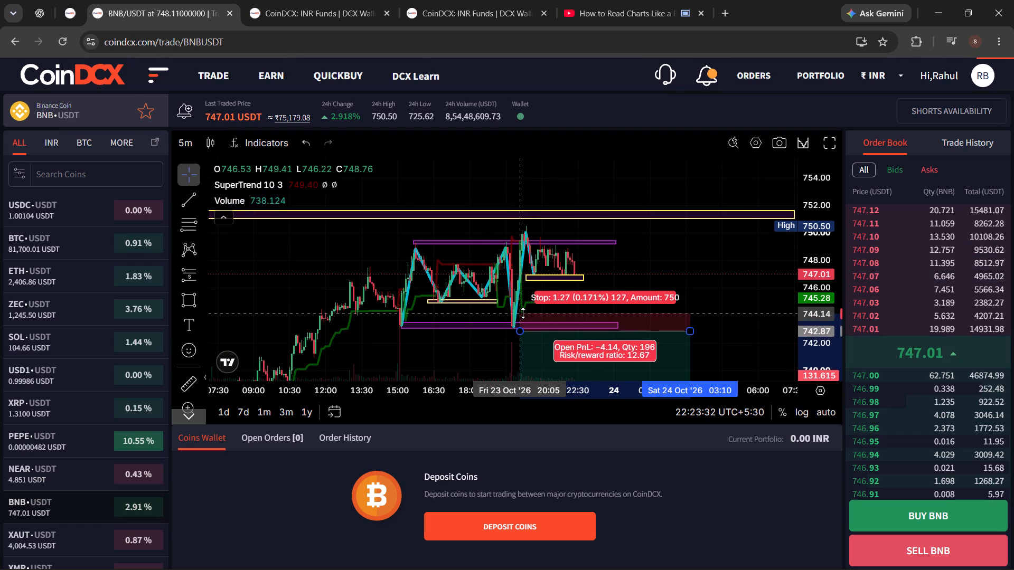
{"action": "left_click_drag", "start_coordinate": [523, 313], "coordinate": [524, 297]}
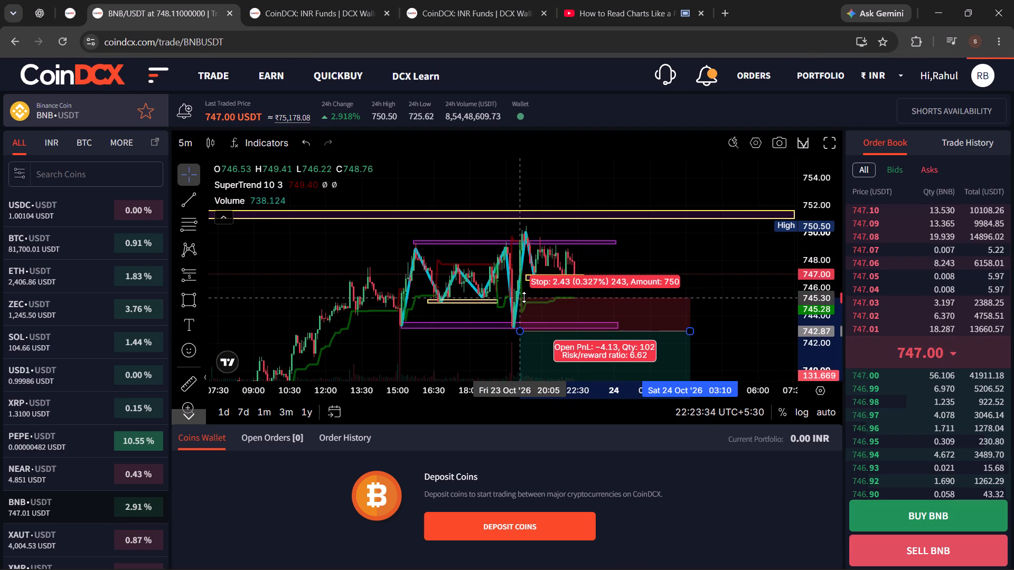
{"action": "left_click_drag", "start_coordinate": [524, 297], "coordinate": [524, 301]}
{"action": "left_click", "coordinate": [744, 264]}
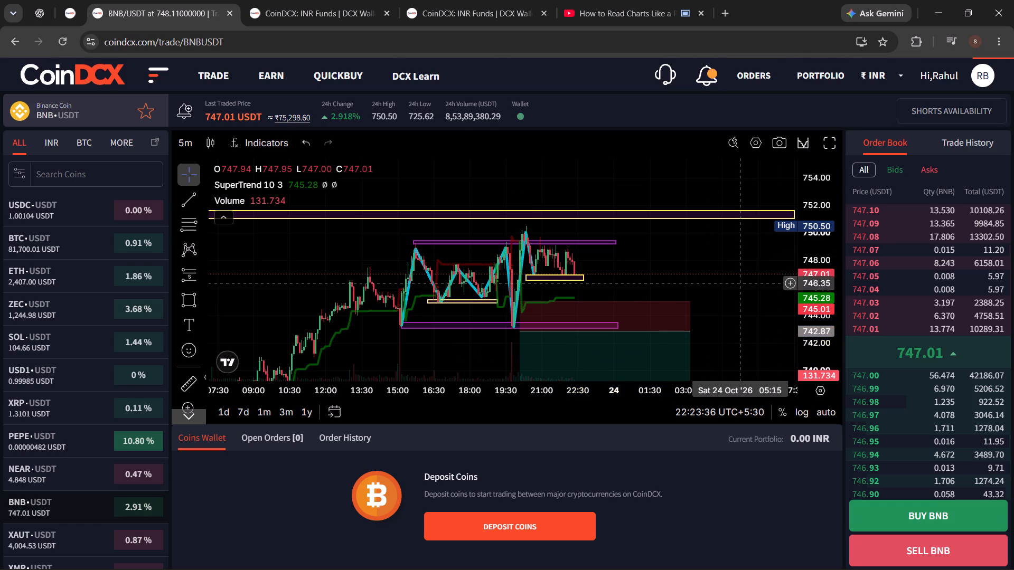
Review the full short position from its stop down to the target at the lower yellow band.
{"action": "scroll", "coordinate": [738, 315], "scroll_direction": "down", "scroll_amount": 4}
{"action": "left_click_drag", "start_coordinate": [759, 335], "coordinate": [721, 202]}
{"action": "left_click_drag", "start_coordinate": [747, 284], "coordinate": [733, 237]}
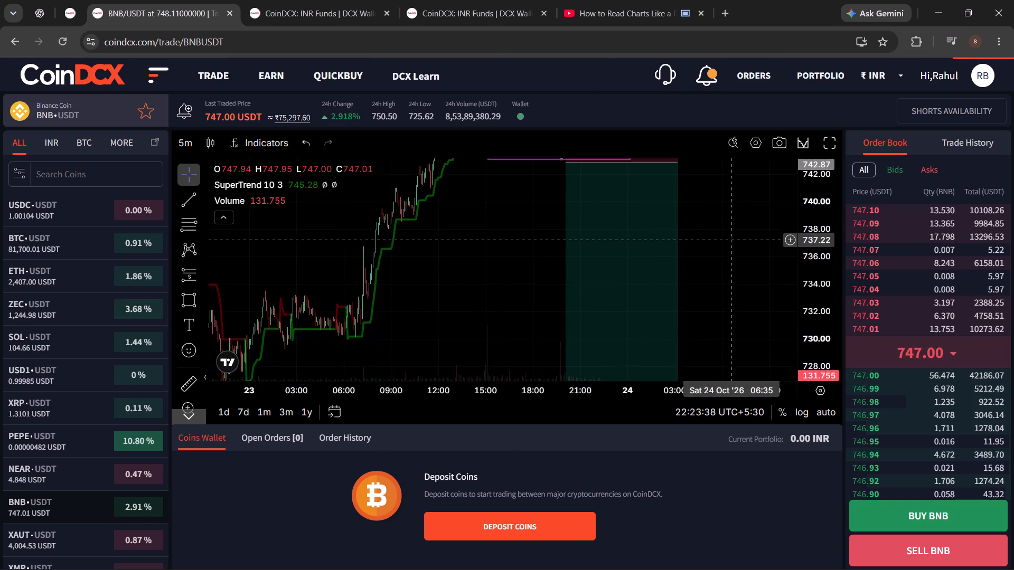
{"action": "left_click_drag", "start_coordinate": [733, 237], "coordinate": [731, 239]}
{"action": "scroll", "coordinate": [821, 223], "scroll_direction": "down", "scroll_amount": 8}
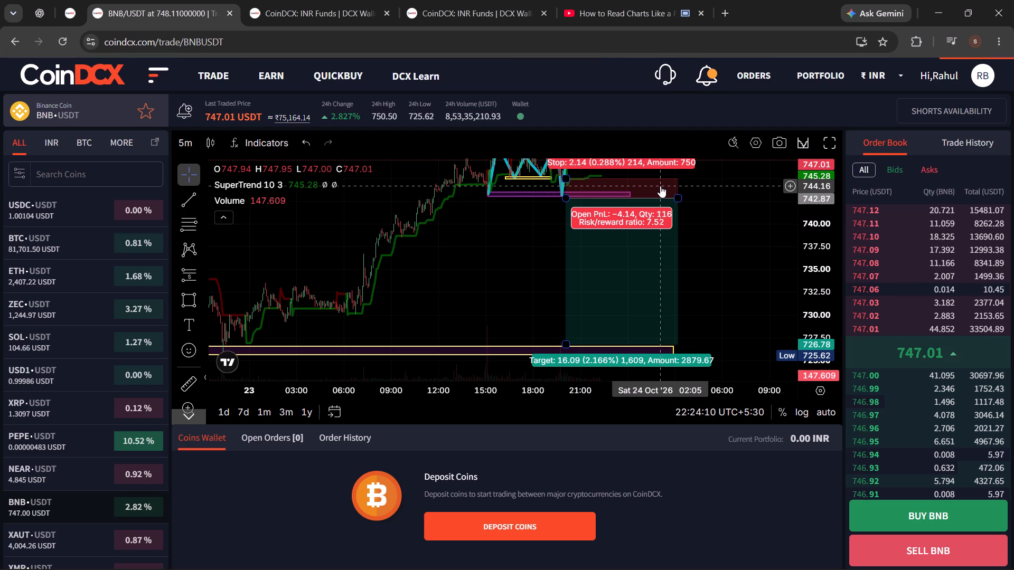
Delete the short position drawn beneath the lower purple zone.
{"action": "left_click_drag", "start_coordinate": [742, 212], "coordinate": [745, 269]}
{"action": "left_click", "coordinate": [665, 310]}
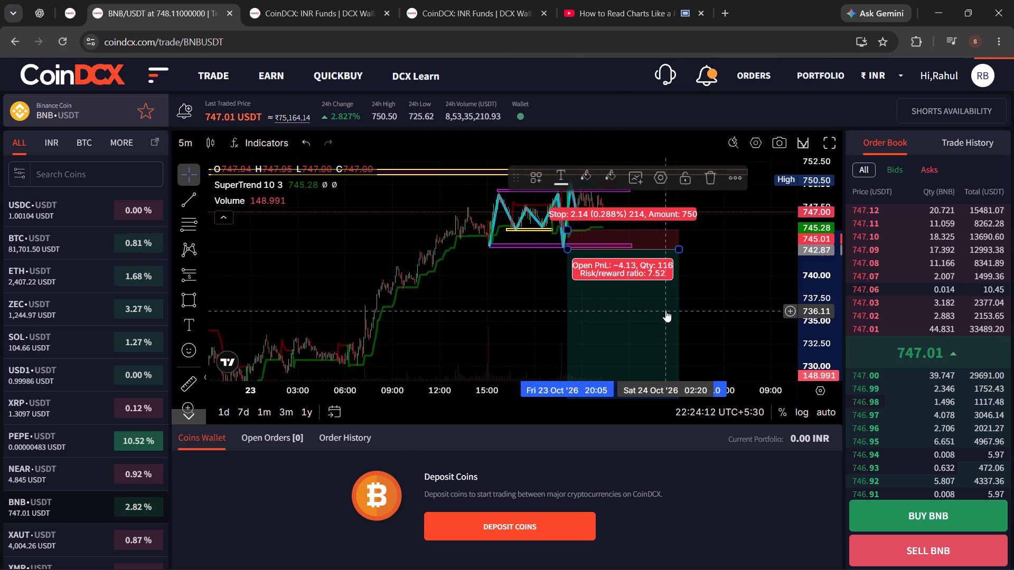
{"action": "left_click", "coordinate": [702, 181]}
Thin the yellow rectangle under the candles from 20:20 to 22:45 into a narrow band at about 747.
{"action": "scroll", "coordinate": [631, 284], "scroll_direction": "up", "scroll_amount": 8}
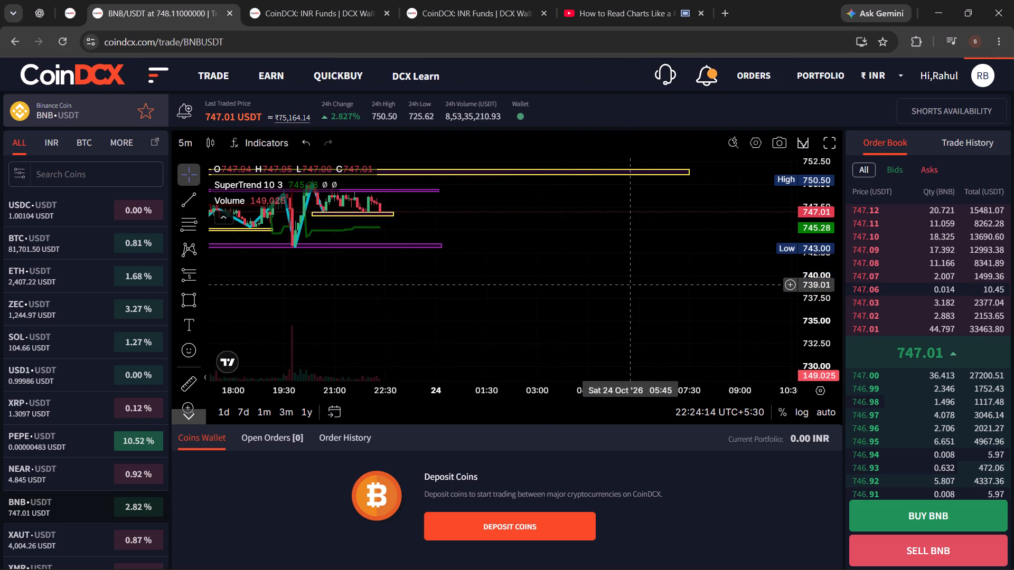
{"action": "left_click_drag", "start_coordinate": [529, 239], "coordinate": [688, 322]}
{"action": "left_click_drag", "start_coordinate": [812, 296], "coordinate": [823, 147]}
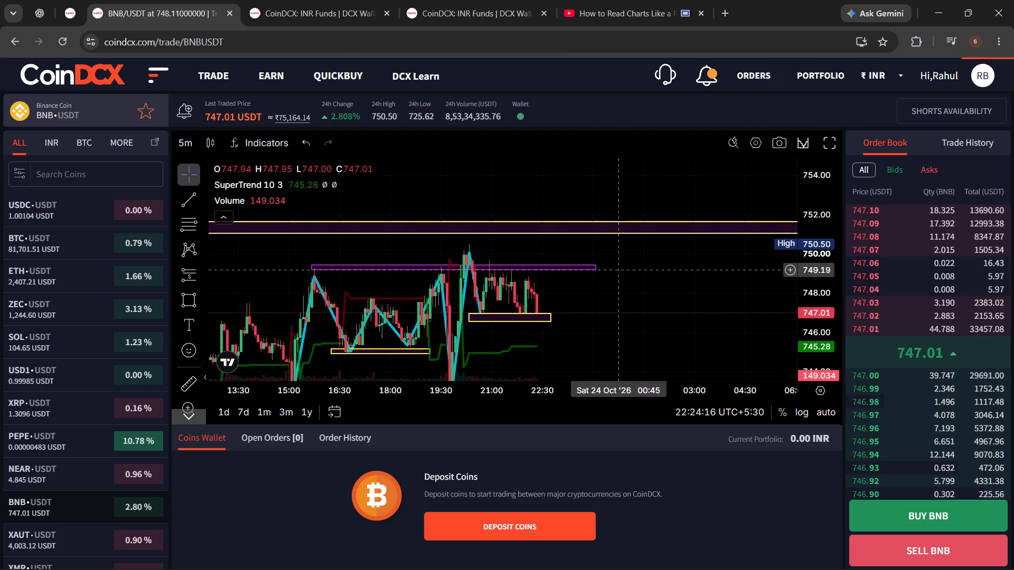
{"action": "scroll", "coordinate": [618, 300], "scroll_direction": "up", "scroll_amount": 3}
{"action": "left_click_drag", "start_coordinate": [546, 311], "coordinate": [724, 259]}
{"action": "scroll", "coordinate": [674, 282], "scroll_direction": "up", "scroll_amount": 3}
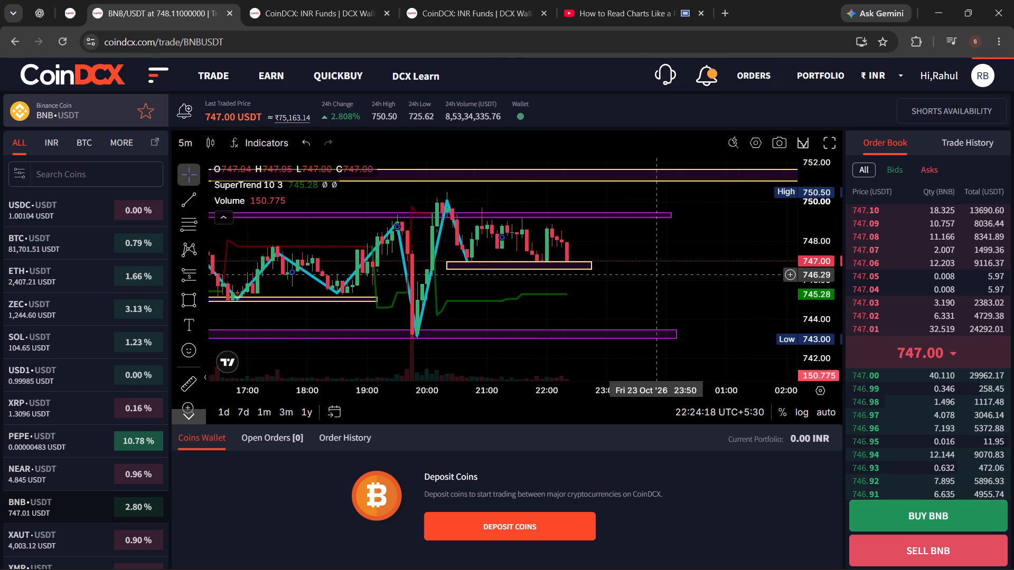
{"action": "scroll", "coordinate": [806, 270], "scroll_direction": "up", "scroll_amount": 9}
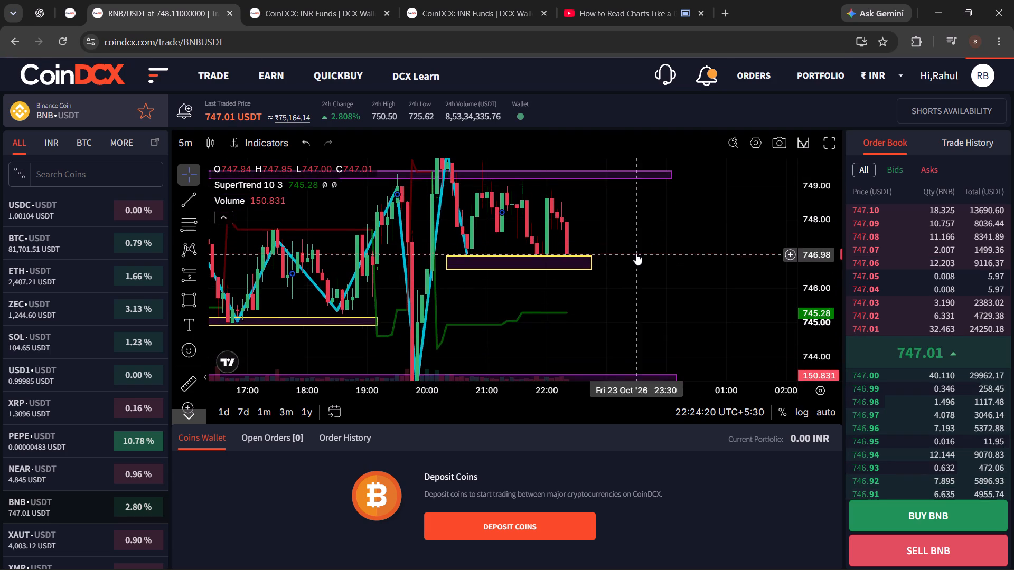
{"action": "left_click_drag", "start_coordinate": [636, 253], "coordinate": [701, 275]}
{"action": "scroll", "coordinate": [702, 275], "scroll_direction": "up", "scroll_amount": 3}
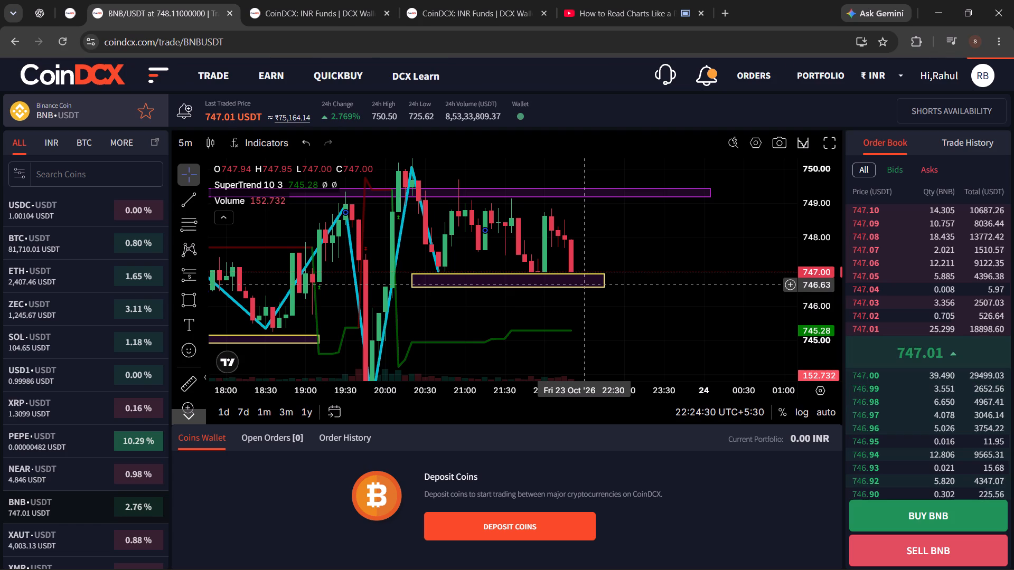
{"action": "left_click", "coordinate": [585, 284]}
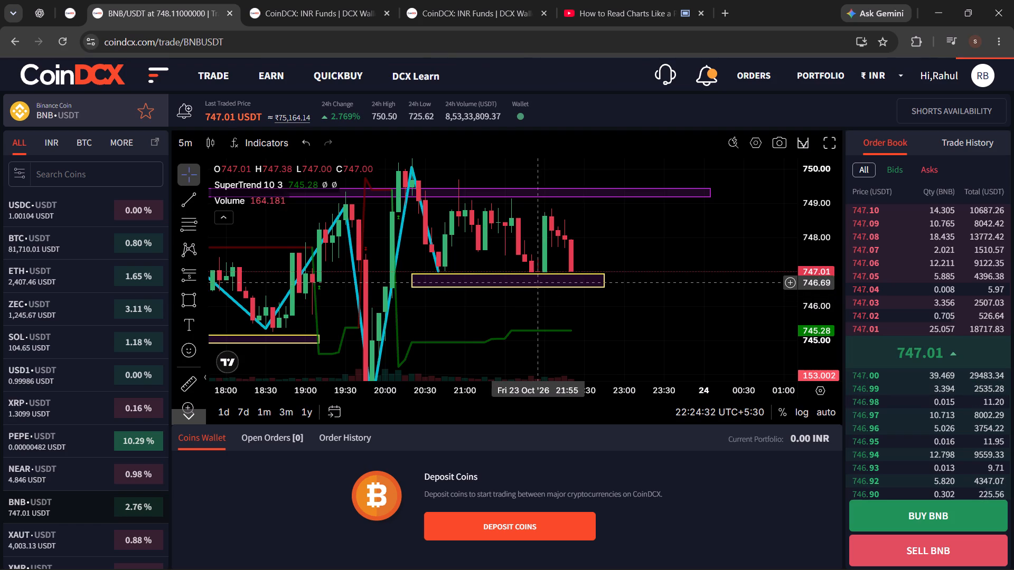
{"action": "left_click", "coordinate": [536, 282]}
{"action": "left_click_drag", "start_coordinate": [512, 287], "coordinate": [515, 275]}
{"action": "left_click", "coordinate": [547, 274]}
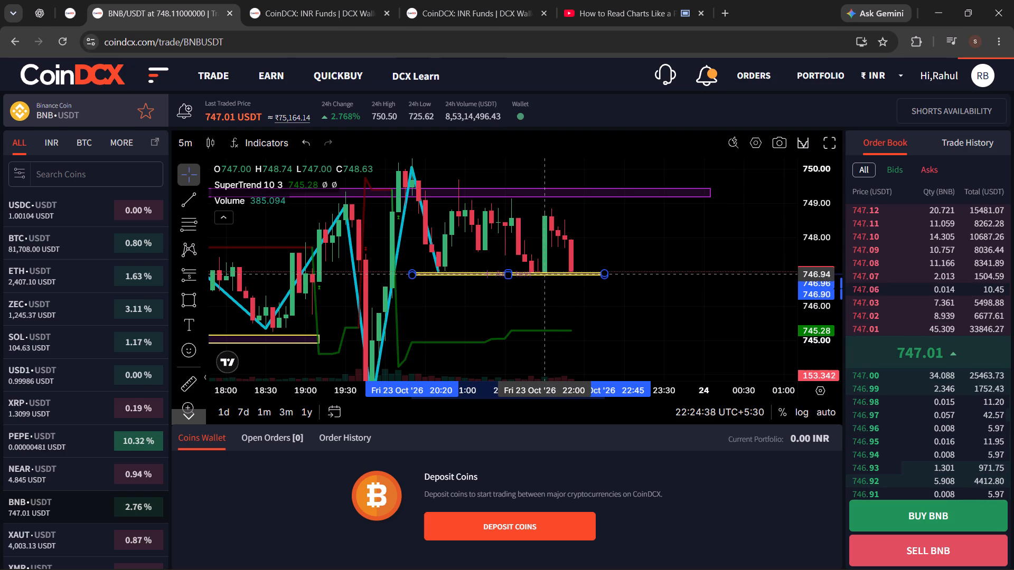
{"action": "left_click", "coordinate": [559, 290]}
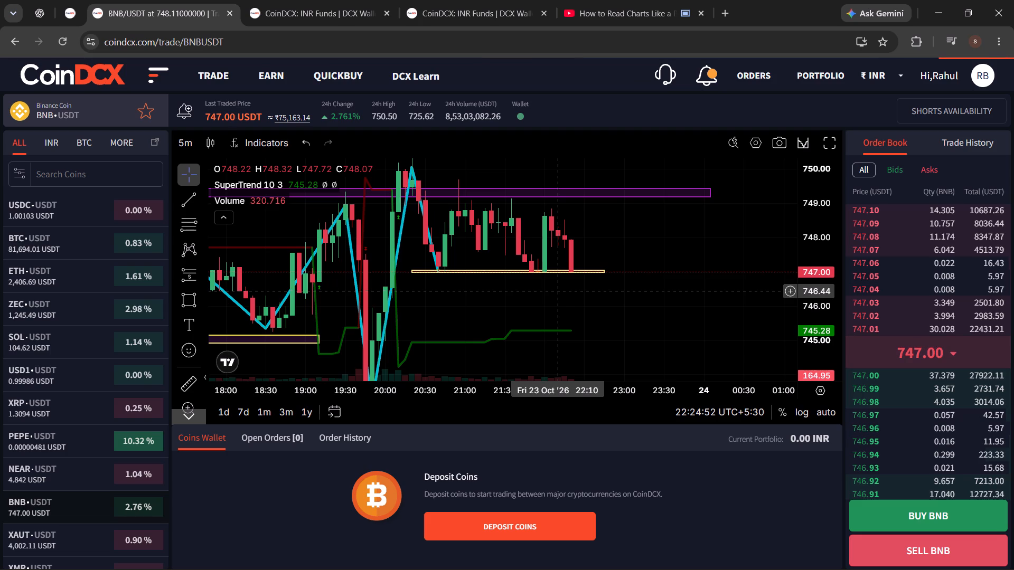
Examine the price action around the thin yellow band, between the two purple zones and down to the lower yellow zone.
{"action": "scroll", "coordinate": [576, 291], "scroll_direction": "down", "scroll_amount": 2}
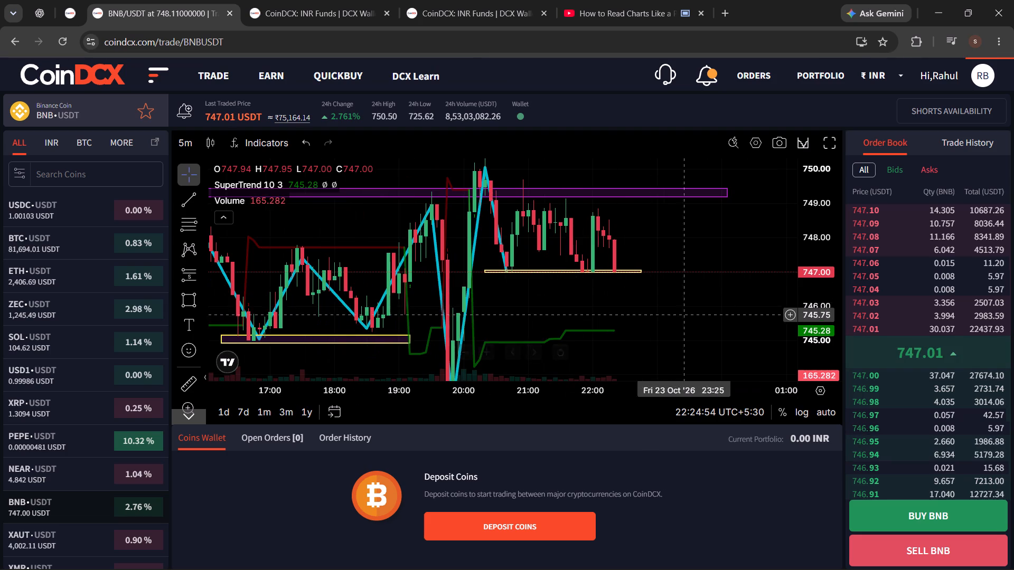
{"action": "left_click_drag", "start_coordinate": [824, 250], "coordinate": [826, 273]}
{"action": "left_click_drag", "start_coordinate": [740, 320], "coordinate": [740, 314]}
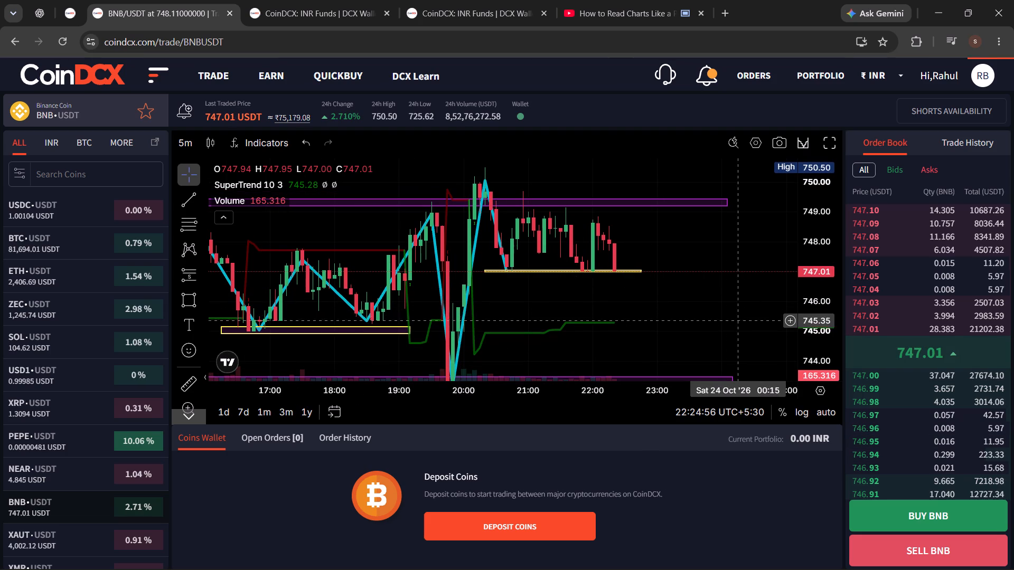
{"action": "left_click_drag", "start_coordinate": [740, 314], "coordinate": [727, 267]}
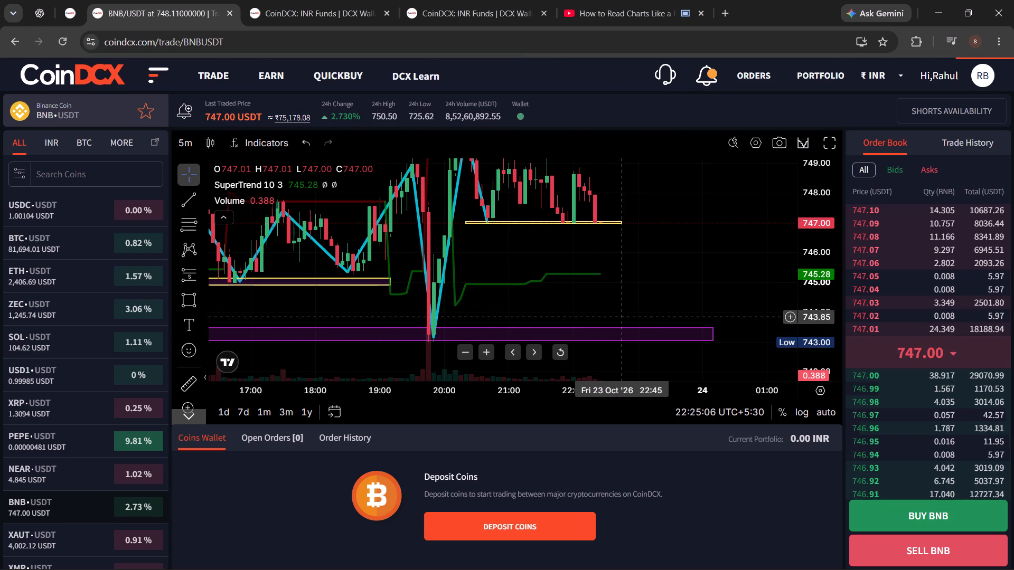
{"action": "left_click_drag", "start_coordinate": [826, 196], "coordinate": [831, 270]}
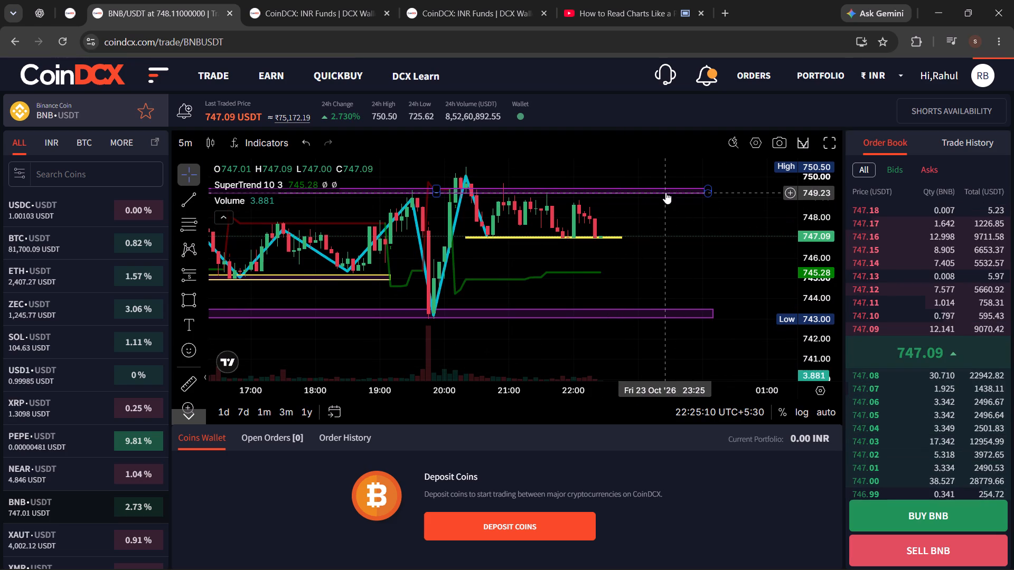
{"action": "left_click_drag", "start_coordinate": [814, 271], "coordinate": [814, 302]}
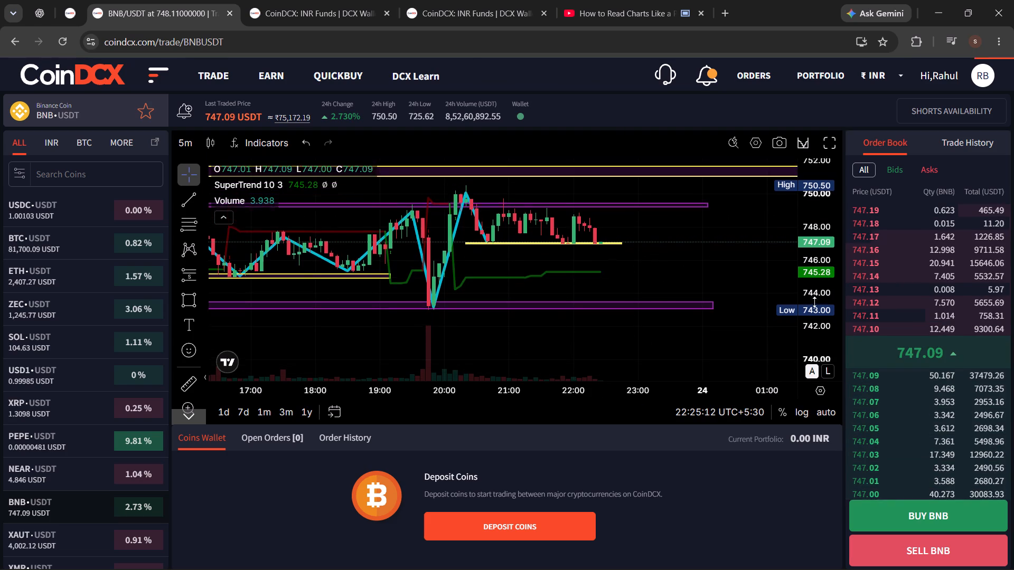
{"action": "left_click_drag", "start_coordinate": [814, 302], "coordinate": [801, 355]}
{"action": "left_click_drag", "start_coordinate": [745, 339], "coordinate": [752, 231]}
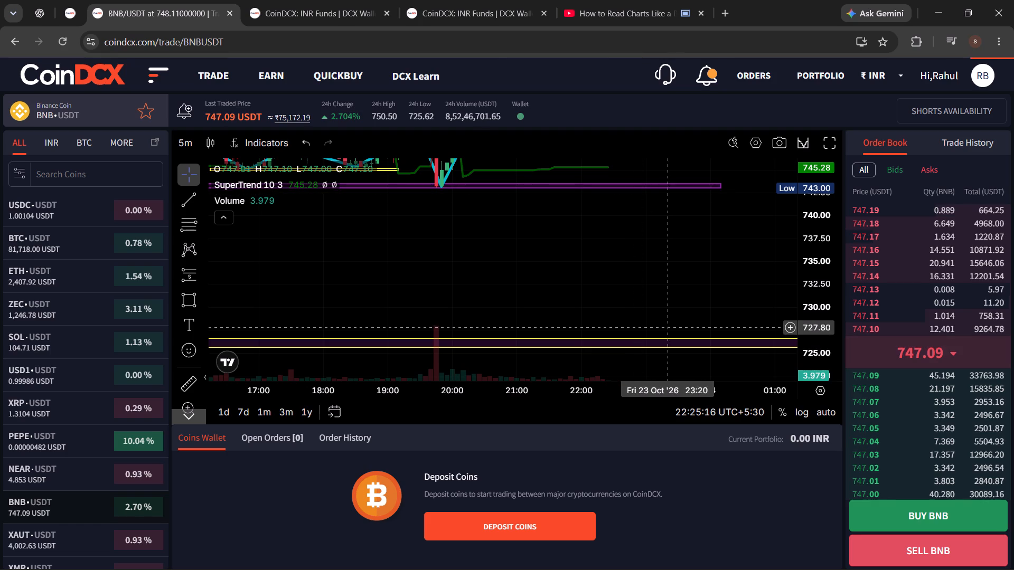
{"action": "left_click_drag", "start_coordinate": [825, 211], "coordinate": [810, 153]}
{"action": "left_click_drag", "start_coordinate": [652, 234], "coordinate": [646, 320]}
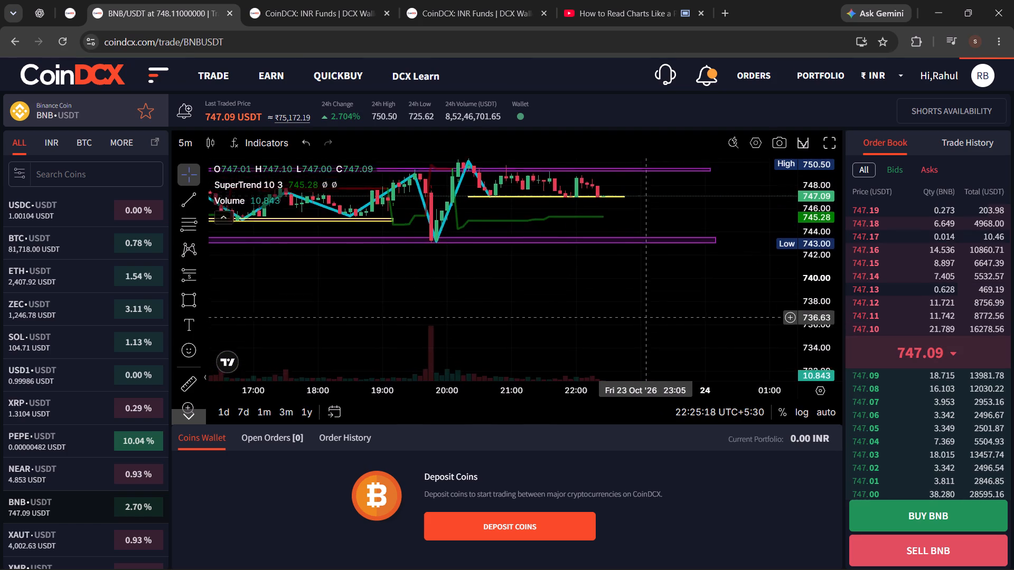
{"action": "left_click_drag", "start_coordinate": [646, 320], "coordinate": [645, 320]}
{"action": "scroll", "coordinate": [644, 219], "scroll_direction": "up", "scroll_amount": 4}
{"action": "scroll", "coordinate": [820, 247], "scroll_direction": "up", "scroll_amount": 11}
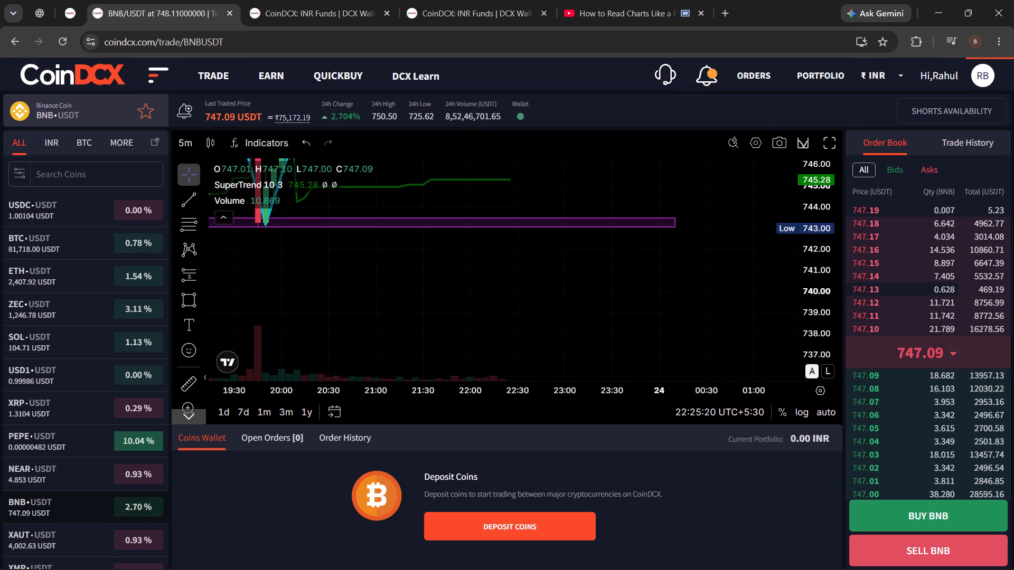
{"action": "left_click_drag", "start_coordinate": [565, 280], "coordinate": [646, 329]}
{"action": "scroll", "coordinate": [648, 226], "scroll_direction": "down", "scroll_amount": 6}
{"action": "left_click_drag", "start_coordinate": [702, 211], "coordinate": [668, 294]}
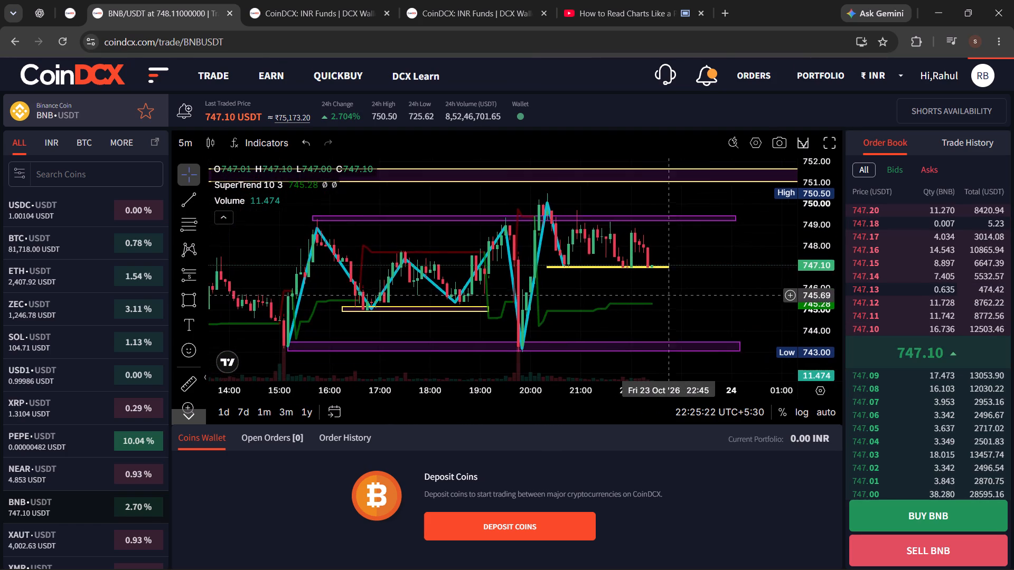
Raise the thin yellow band's upper edge to about 749.19 so the rectangle encloses the sideways candles from 20:20 to 22:45.
{"action": "scroll", "coordinate": [644, 260], "scroll_direction": "up", "scroll_amount": 6}
{"action": "left_click_drag", "start_coordinate": [822, 293], "coordinate": [835, 148]}
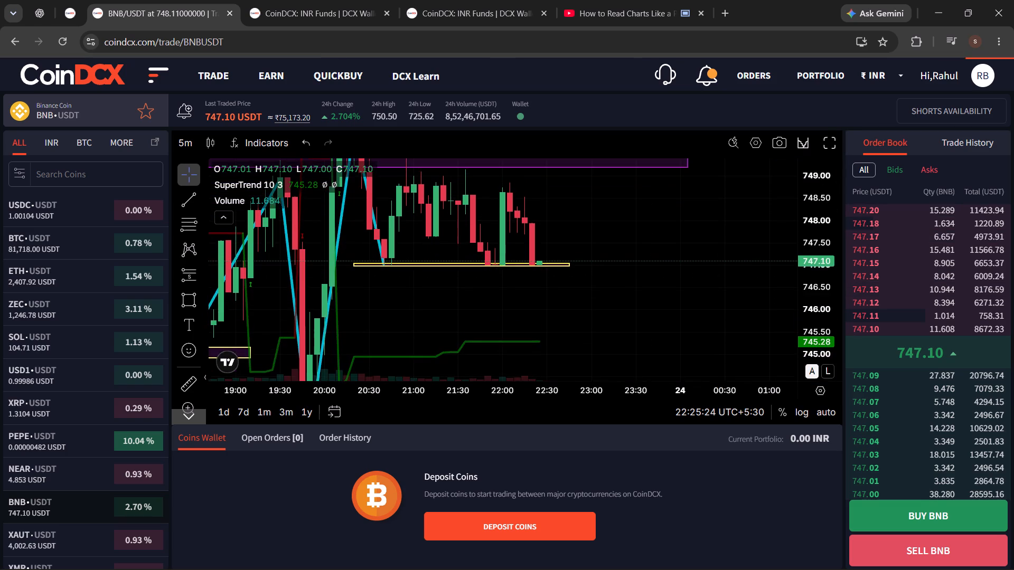
{"action": "scroll", "coordinate": [587, 262], "scroll_direction": "up", "scroll_amount": 3}
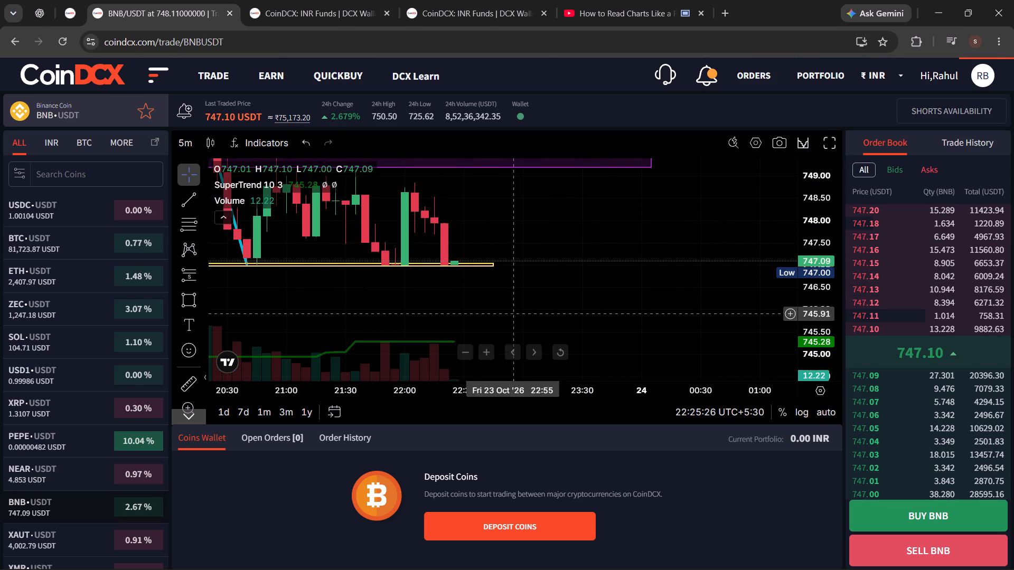
{"action": "left_click_drag", "start_coordinate": [452, 309], "coordinate": [581, 314]}
{"action": "scroll", "coordinate": [582, 308], "scroll_direction": "down", "scroll_amount": 2}
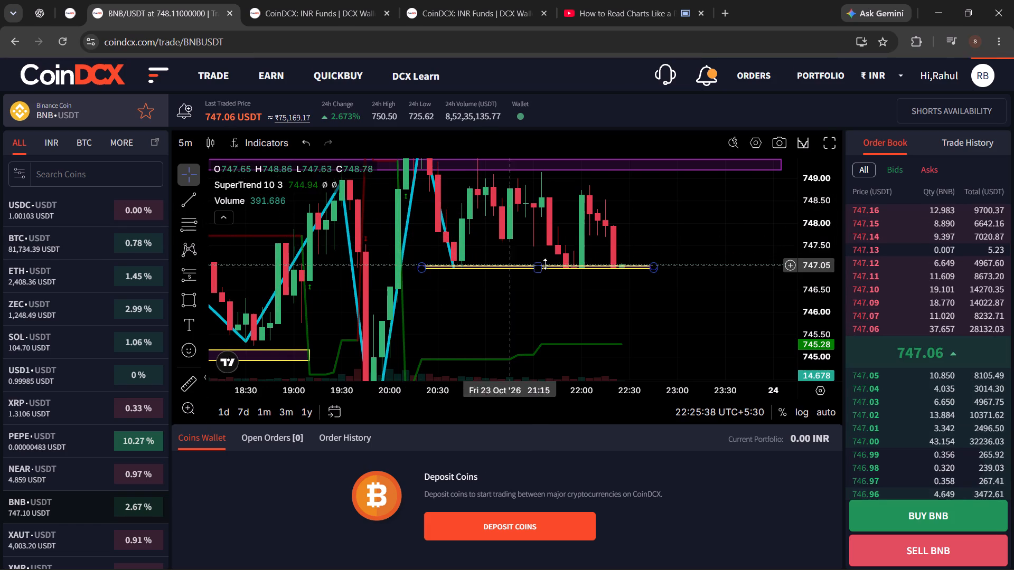
{"action": "left_click_drag", "start_coordinate": [539, 262], "coordinate": [549, 221]}
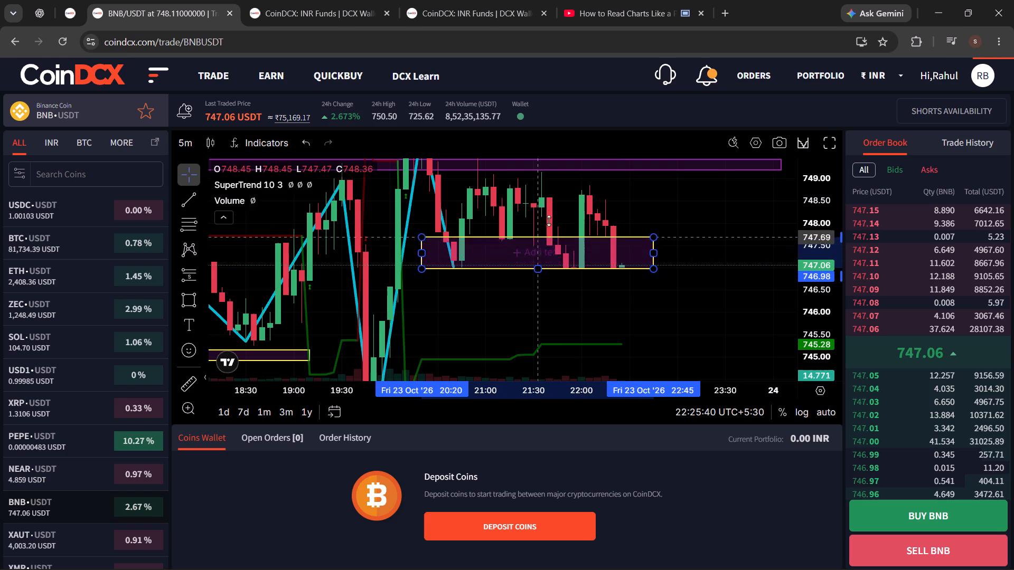
{"action": "left_click_drag", "start_coordinate": [549, 221], "coordinate": [560, 170]}
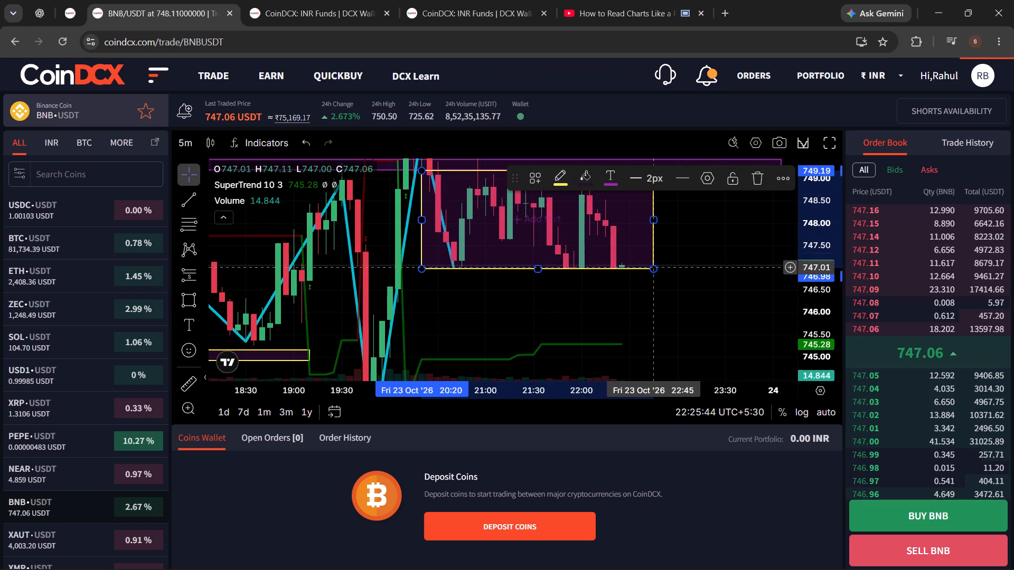
{"action": "left_click", "coordinate": [707, 255]}
{"action": "left_click", "coordinate": [603, 248]}
{"action": "left_click", "coordinate": [604, 249]}
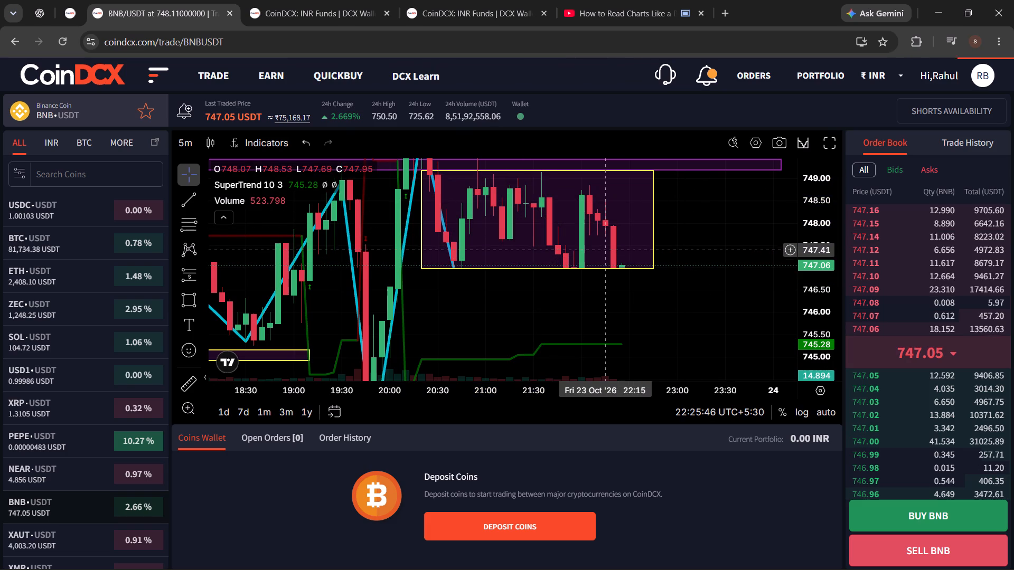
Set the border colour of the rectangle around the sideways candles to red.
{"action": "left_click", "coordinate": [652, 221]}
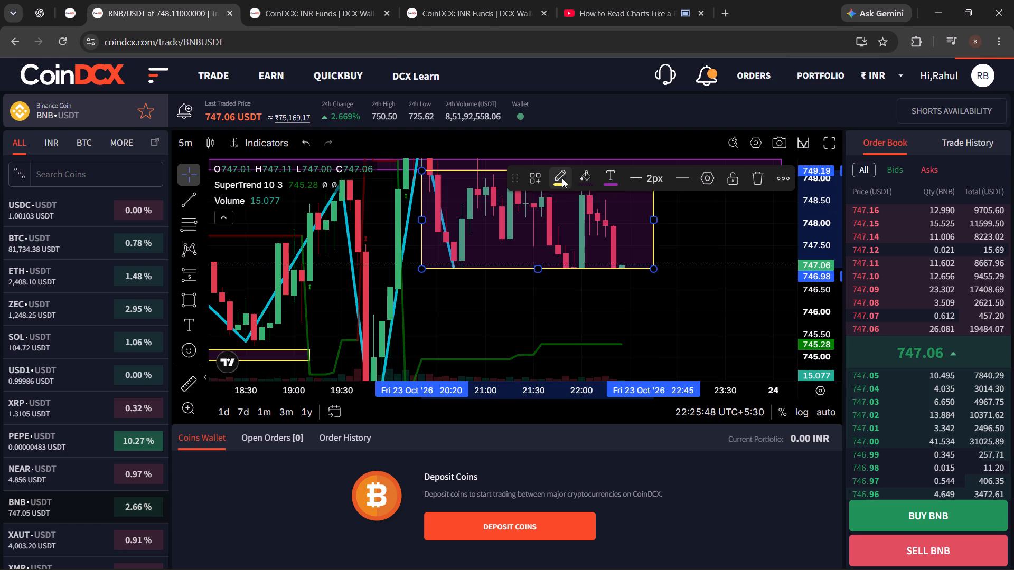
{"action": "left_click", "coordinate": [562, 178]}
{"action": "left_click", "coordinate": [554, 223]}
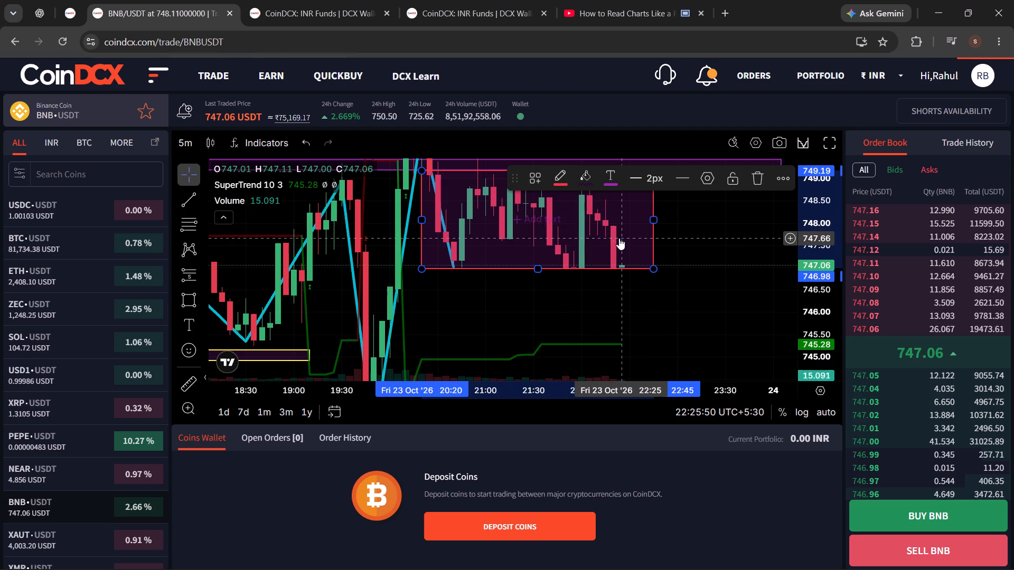
Set the border colour of the rectangle around the sideways candles to white.
{"action": "left_click", "coordinate": [619, 238]}
{"action": "left_click", "coordinate": [565, 178]}
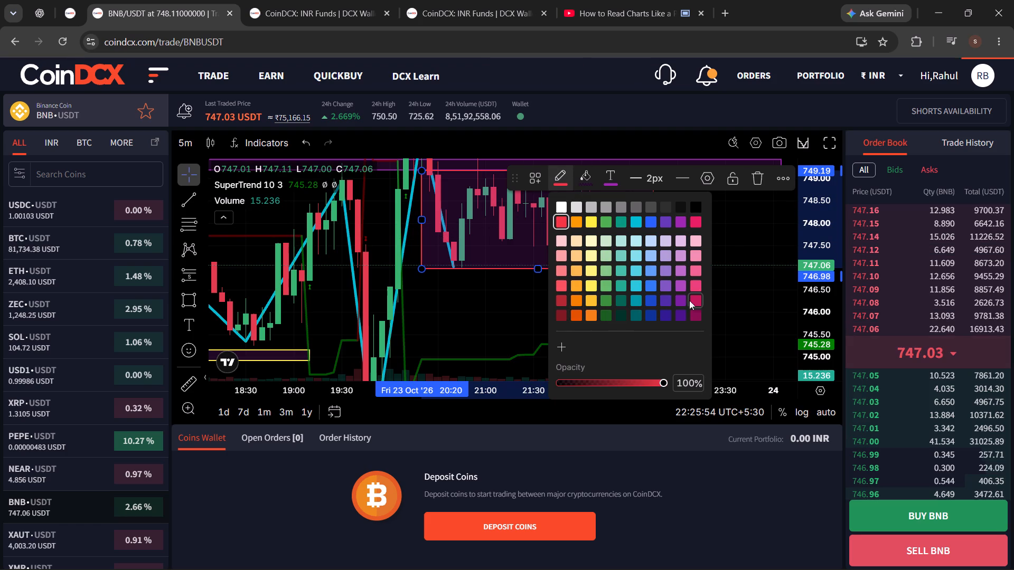
{"action": "left_click", "coordinate": [560, 205]}
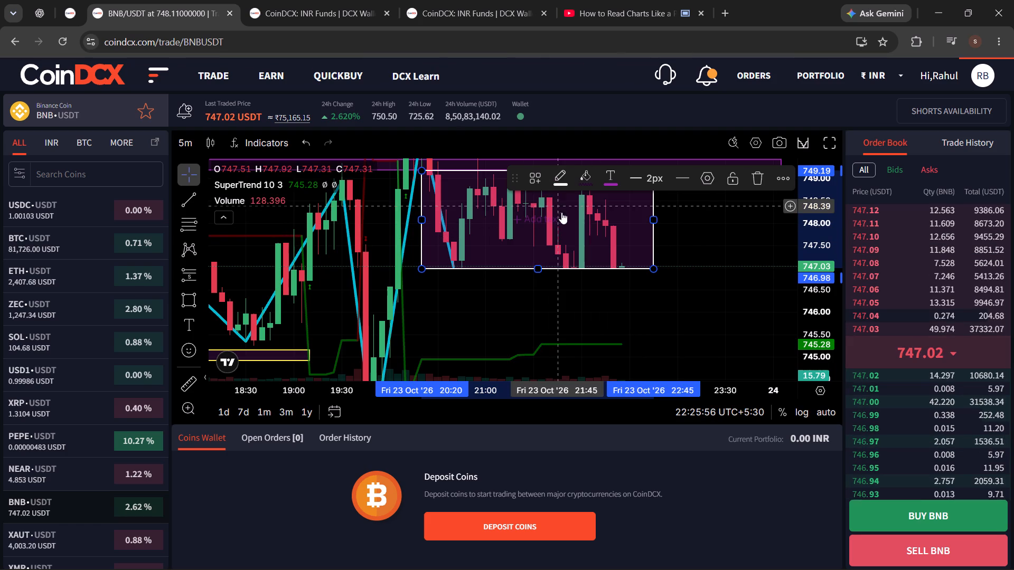
{"action": "left_click", "coordinate": [658, 305]}
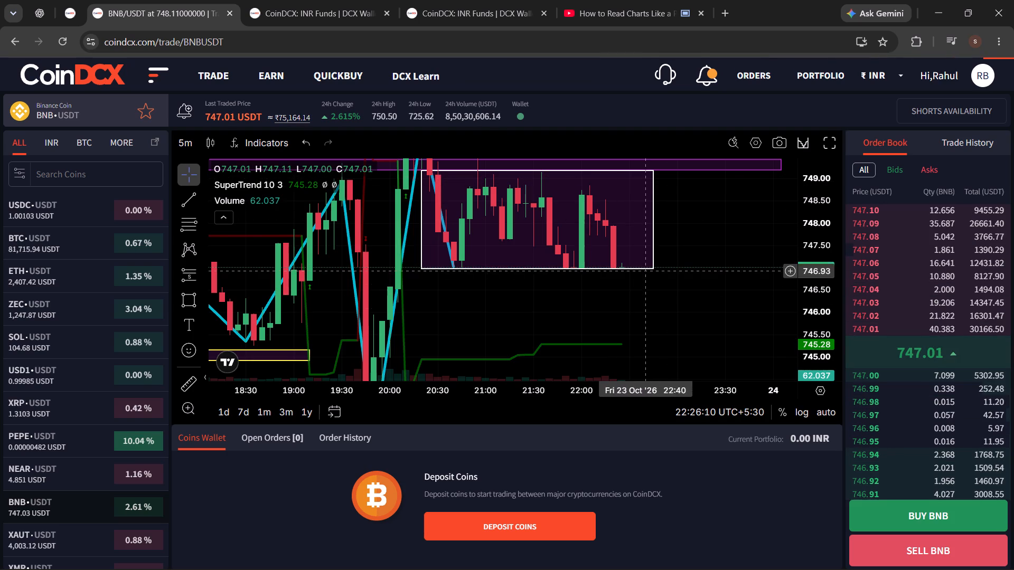
Examine the price range between the white-bordered rectangle and the lower purple zone.
{"action": "left_click_drag", "start_coordinate": [813, 245], "coordinate": [814, 254]}
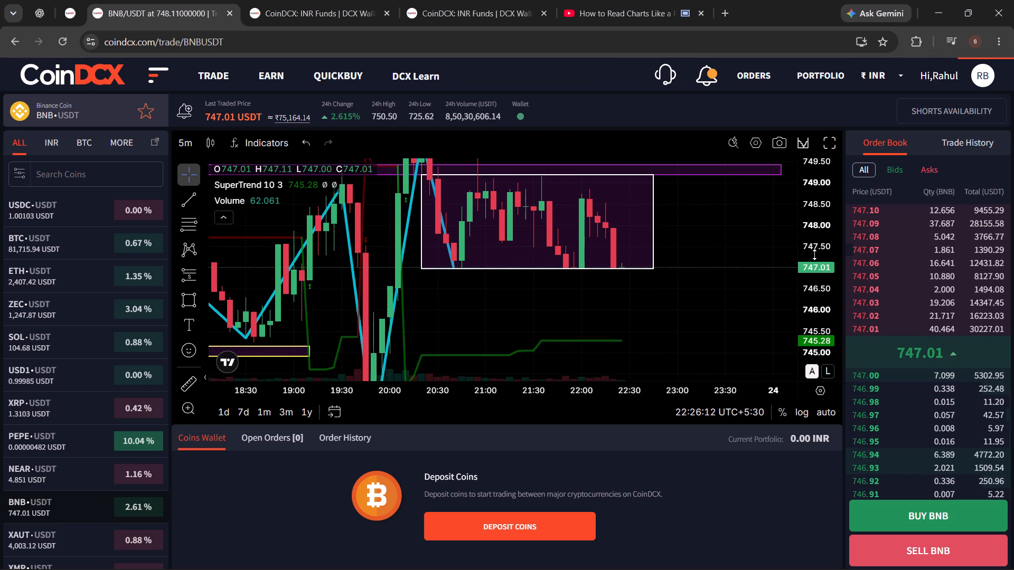
{"action": "left_click_drag", "start_coordinate": [814, 254], "coordinate": [814, 255]}
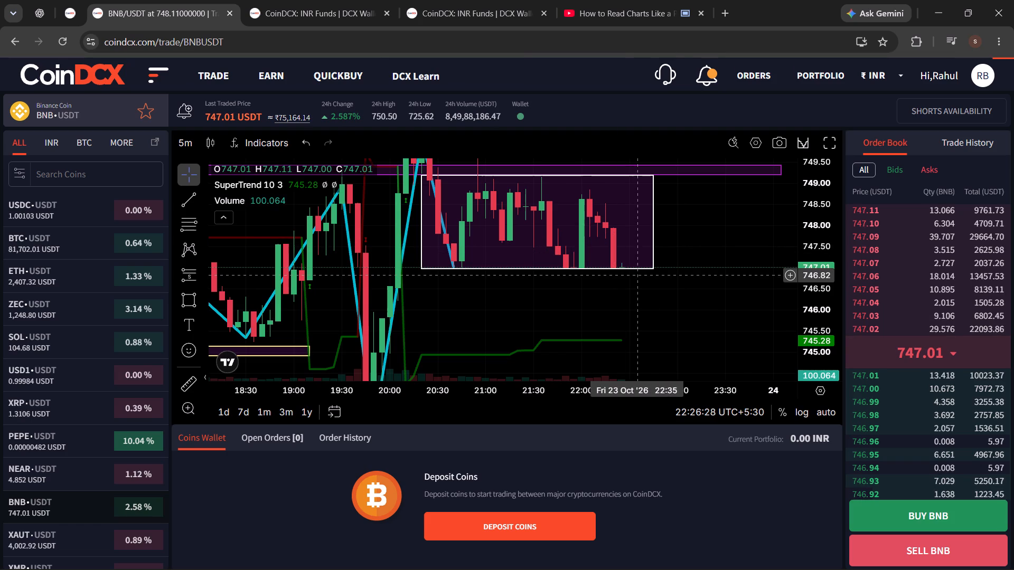
{"action": "scroll", "coordinate": [679, 291], "scroll_direction": "down", "scroll_amount": 1}
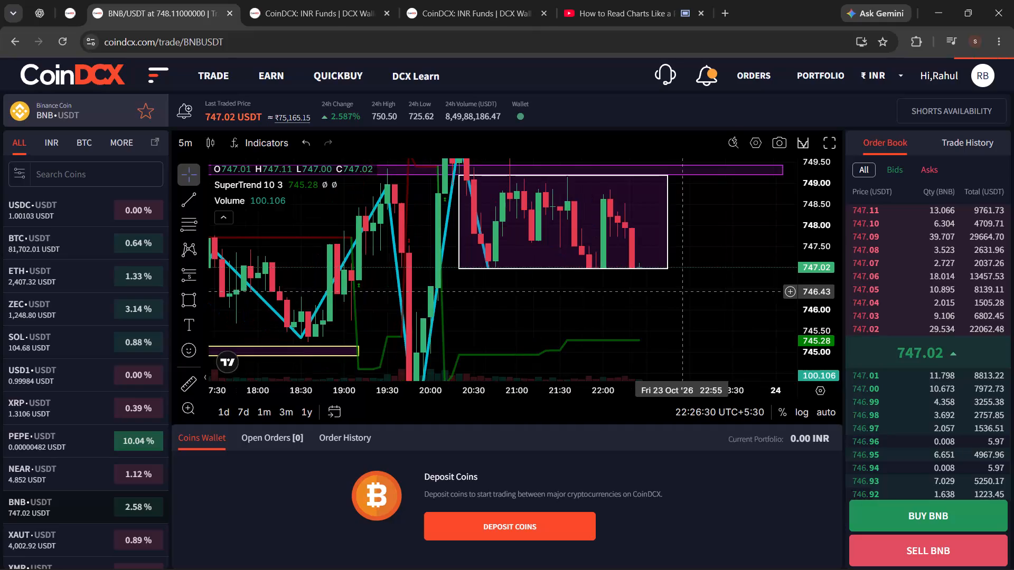
{"action": "left_click_drag", "start_coordinate": [745, 320], "coordinate": [735, 229]}
{"action": "left_click_drag", "start_coordinate": [821, 200], "coordinate": [814, 250]}
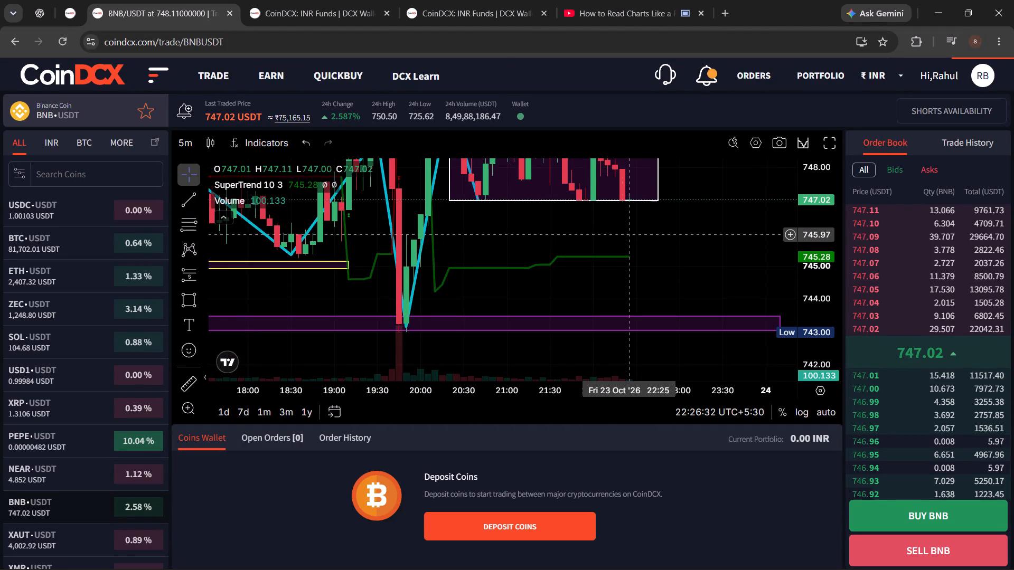
{"action": "left_click_drag", "start_coordinate": [710, 193], "coordinate": [717, 225]}
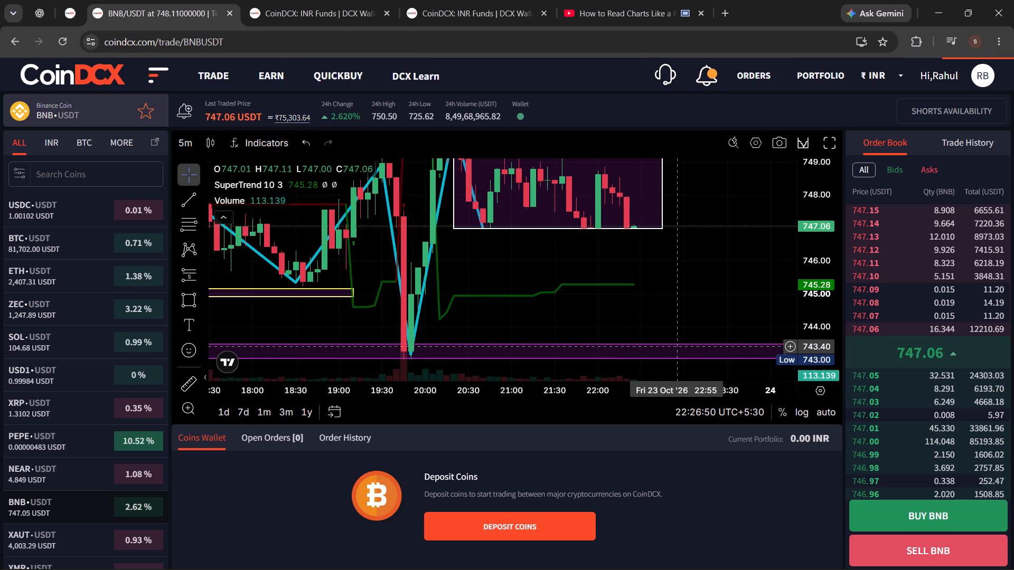
{"action": "scroll", "coordinate": [675, 285], "scroll_direction": "down", "scroll_amount": 2}
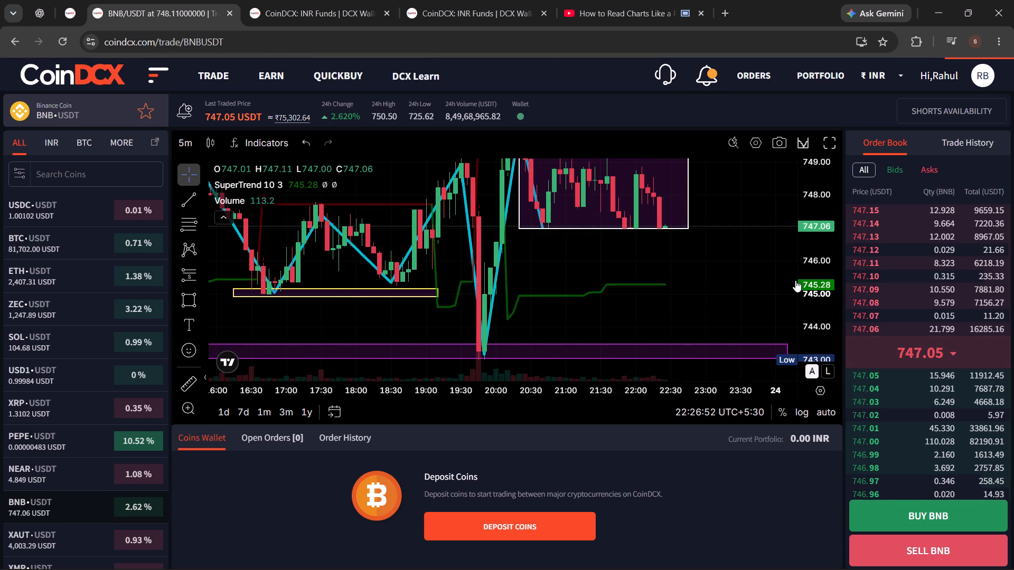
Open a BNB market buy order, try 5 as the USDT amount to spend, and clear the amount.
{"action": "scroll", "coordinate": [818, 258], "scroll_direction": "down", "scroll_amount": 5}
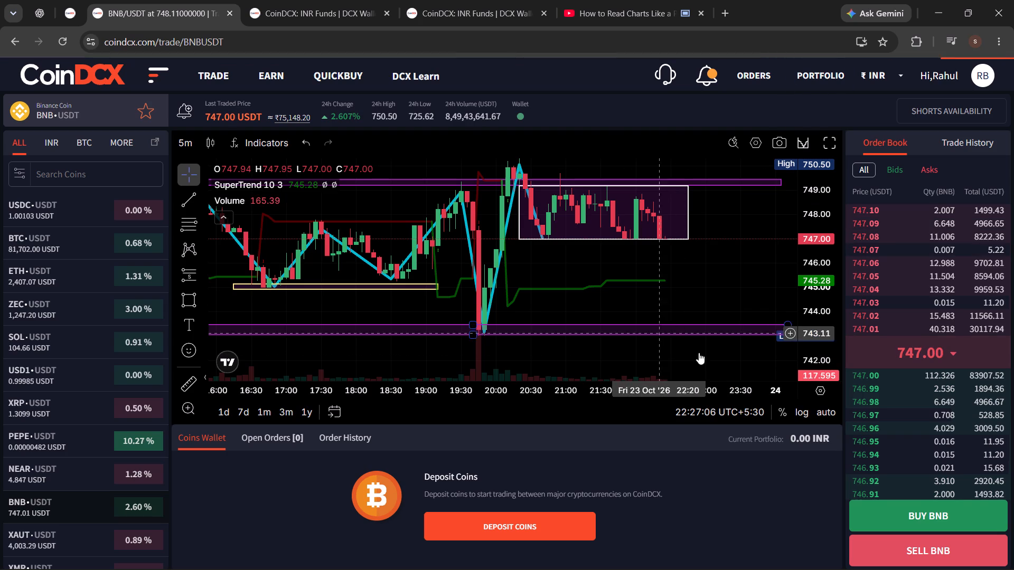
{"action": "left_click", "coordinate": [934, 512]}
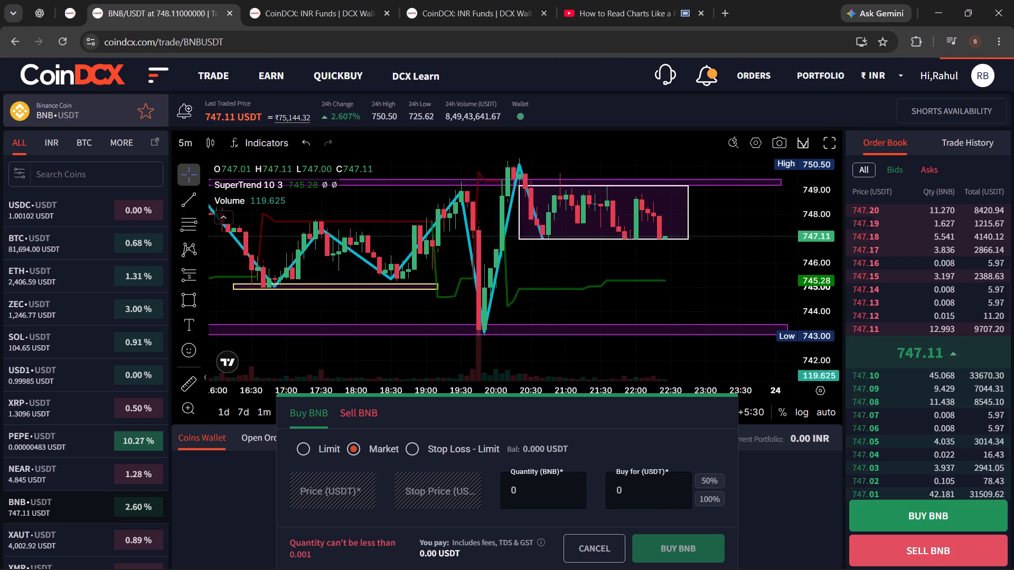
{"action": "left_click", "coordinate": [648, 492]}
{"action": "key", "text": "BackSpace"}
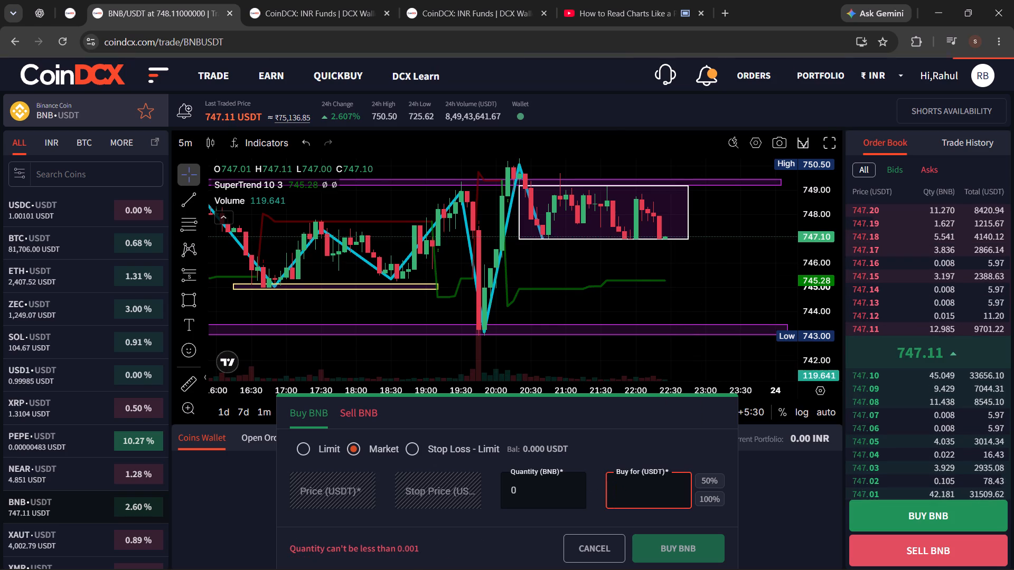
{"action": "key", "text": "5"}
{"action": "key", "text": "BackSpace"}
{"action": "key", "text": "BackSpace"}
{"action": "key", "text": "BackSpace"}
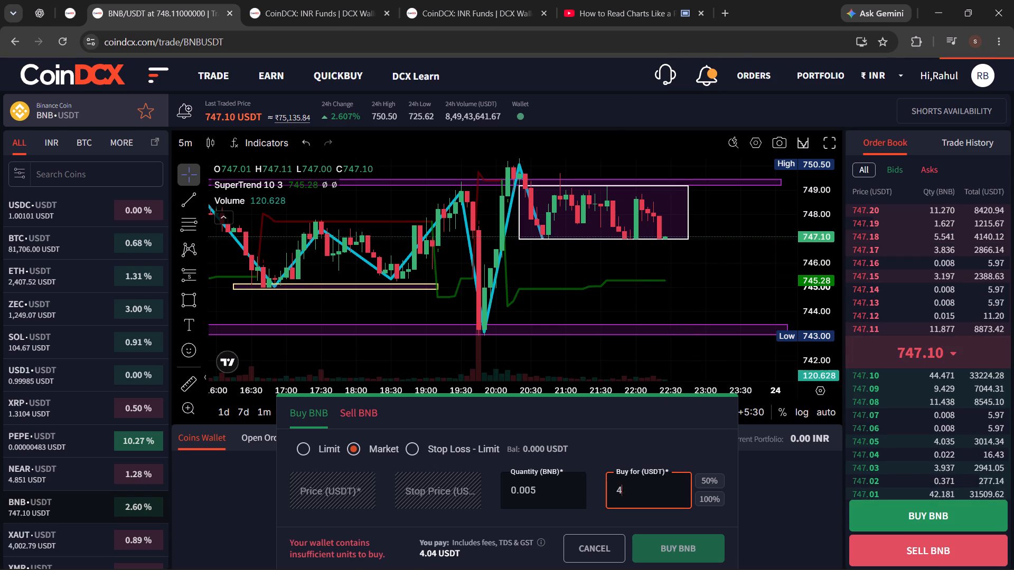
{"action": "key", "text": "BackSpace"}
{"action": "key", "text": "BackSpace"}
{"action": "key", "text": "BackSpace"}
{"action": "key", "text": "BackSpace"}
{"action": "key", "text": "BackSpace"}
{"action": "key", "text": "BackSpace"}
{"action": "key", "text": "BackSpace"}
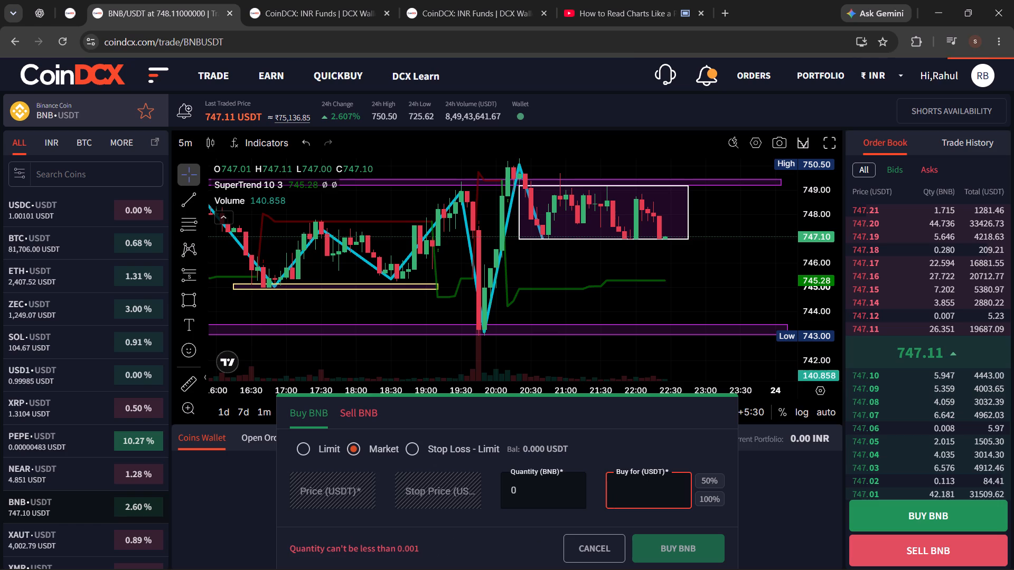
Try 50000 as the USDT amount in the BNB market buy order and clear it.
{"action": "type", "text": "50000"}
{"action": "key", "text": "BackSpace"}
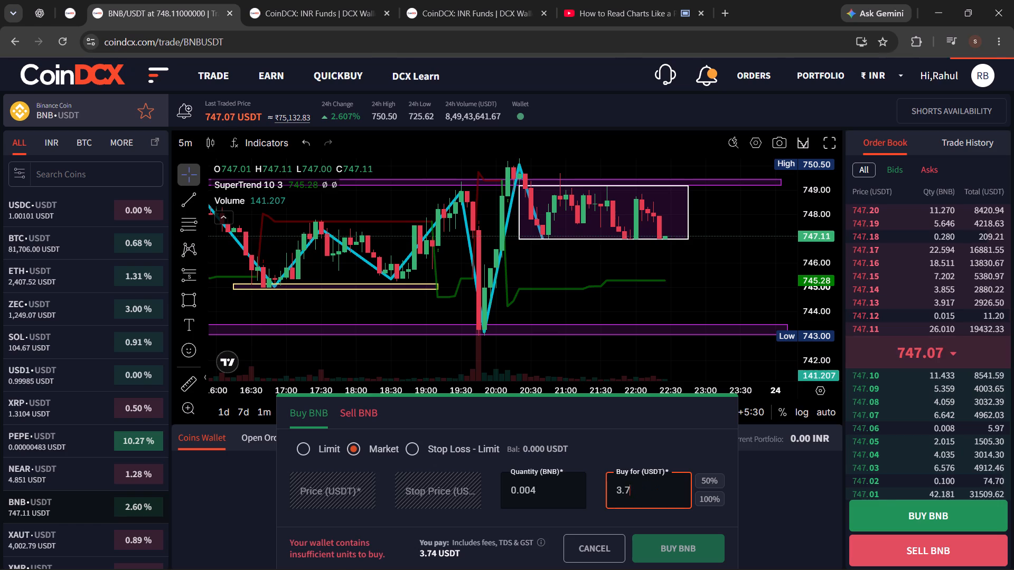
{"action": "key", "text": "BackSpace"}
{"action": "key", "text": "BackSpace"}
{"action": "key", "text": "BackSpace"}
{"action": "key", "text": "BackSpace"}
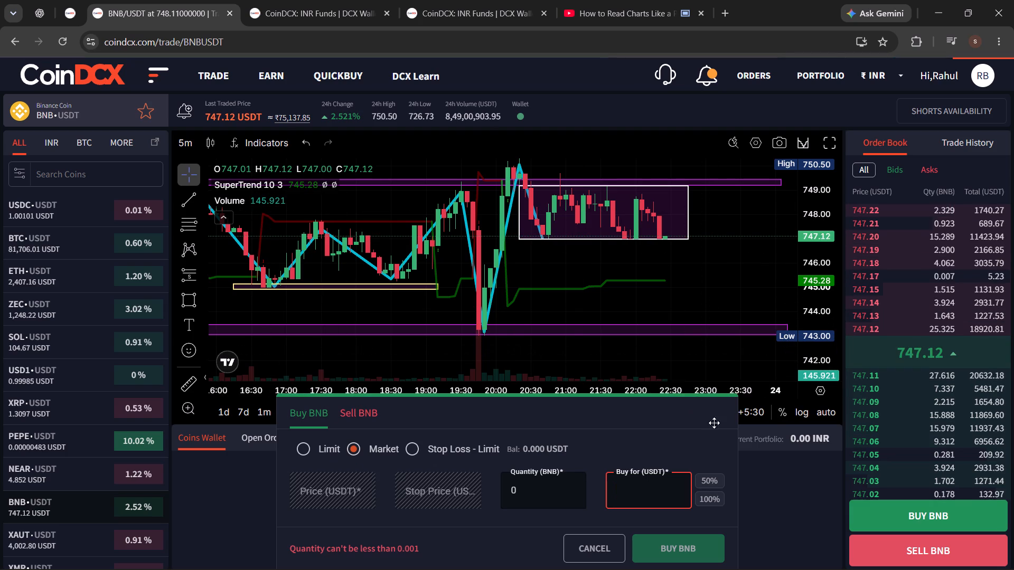
Enlarge the BNB/USDT chart to fill the page and examine the prices between the upper yellow zone and the lower purple zone.
{"action": "left_click_drag", "start_coordinate": [820, 354], "coordinate": [841, 293]}
{"action": "left_click_drag", "start_coordinate": [835, 286], "coordinate": [837, 305]}
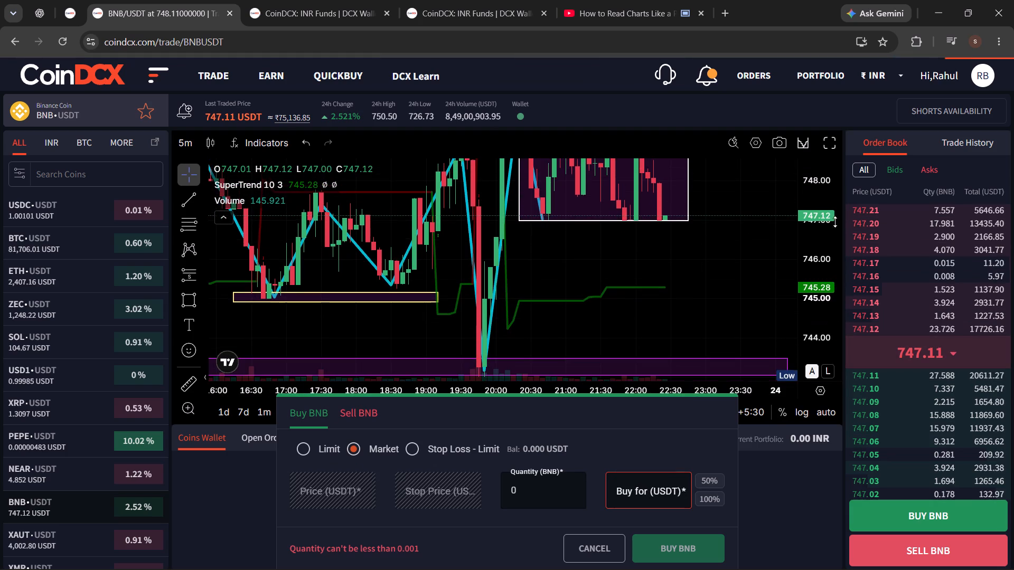
{"action": "left_click", "coordinate": [823, 149]}
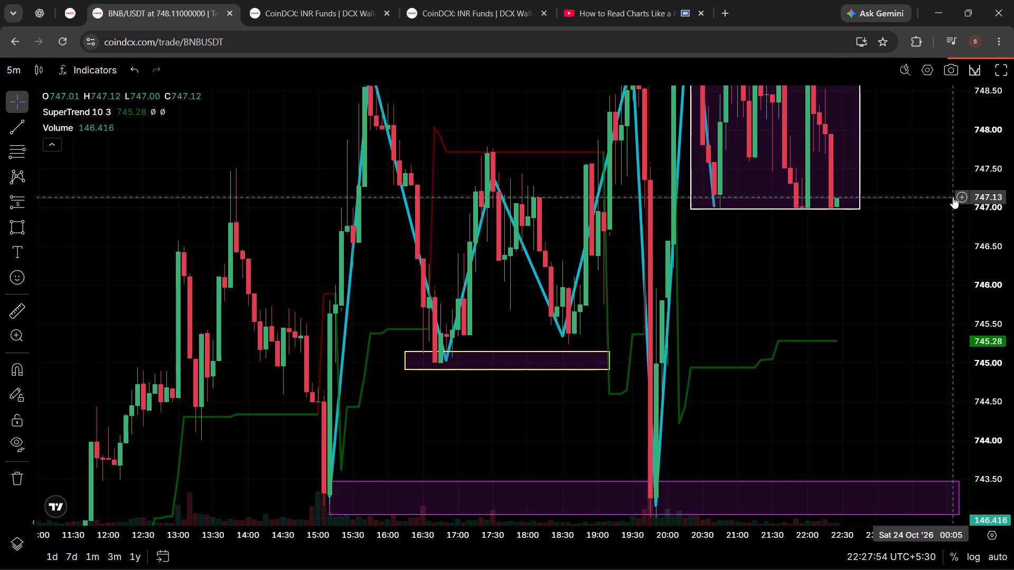
{"action": "scroll", "coordinate": [865, 303], "scroll_direction": "down", "scroll_amount": 2}
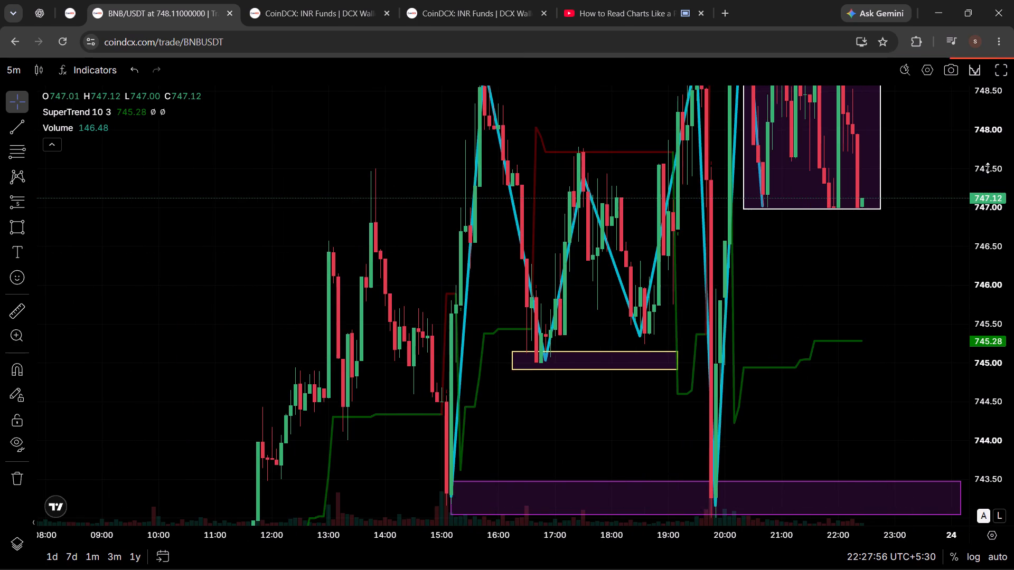
{"action": "left_click_drag", "start_coordinate": [992, 168], "coordinate": [999, 422]}
{"action": "left_click_drag", "start_coordinate": [898, 410], "coordinate": [830, 391]}
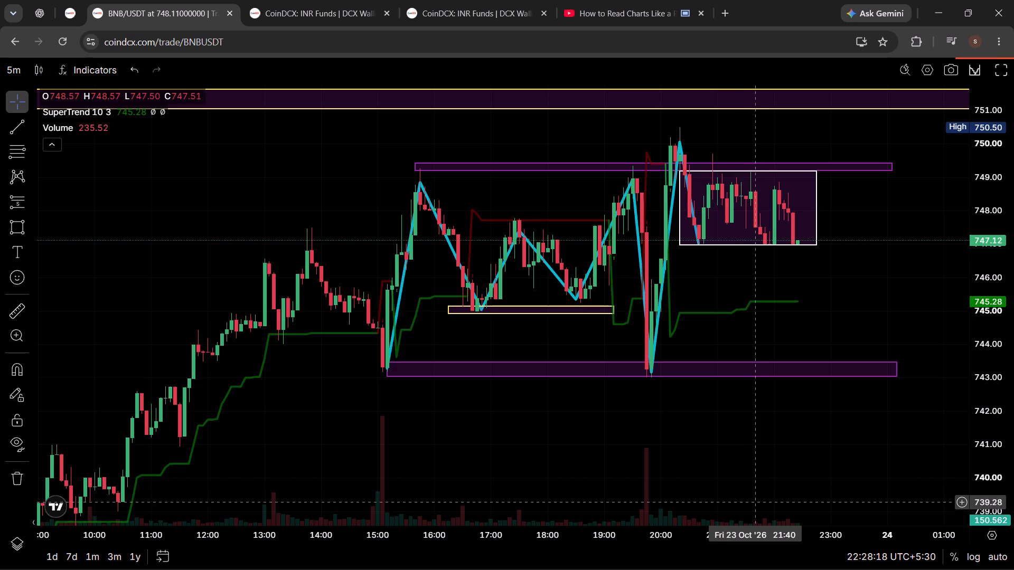
{"action": "scroll", "coordinate": [780, 377], "scroll_direction": "up", "scroll_amount": 4}
{"action": "scroll", "coordinate": [780, 381], "scroll_direction": "down", "scroll_amount": 2}
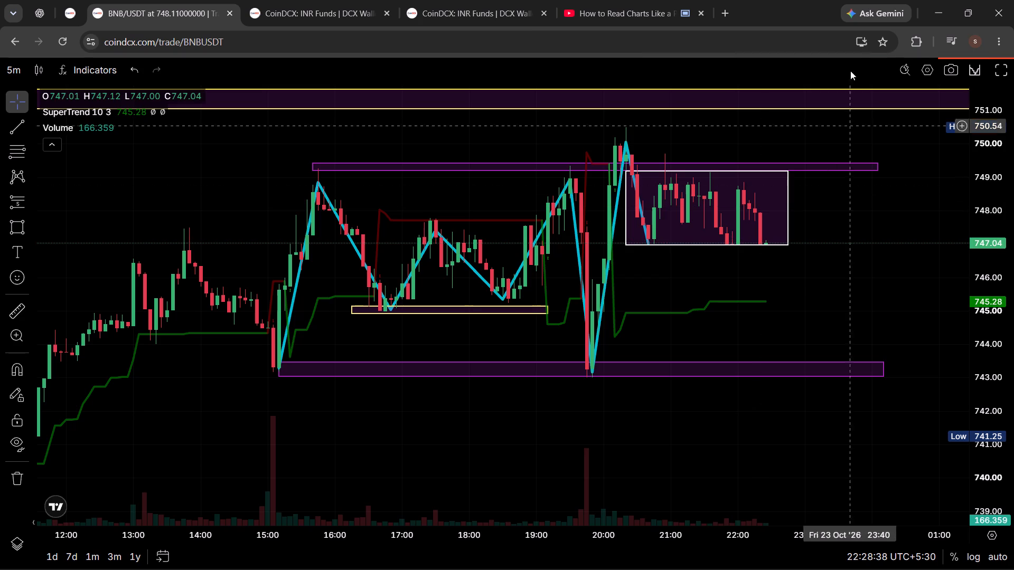
Switch to the YouTube video "How to Read Charts Like a Professional Trader?", play it briefly and pause it.
{"action": "left_click", "coordinate": [593, 1]}
{"action": "left_click", "coordinate": [537, 290]}
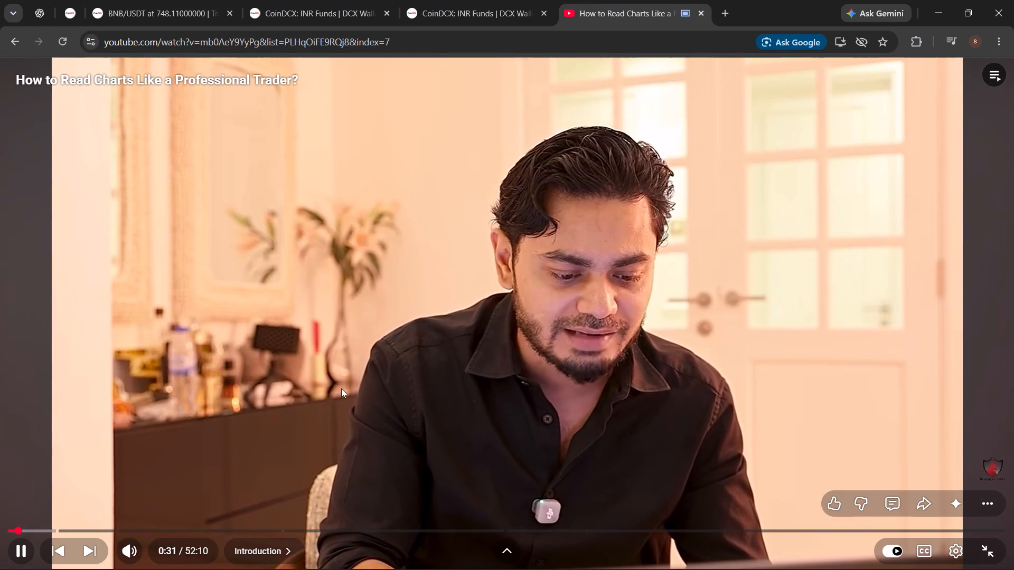
{"action": "left_click", "coordinate": [533, 275]}
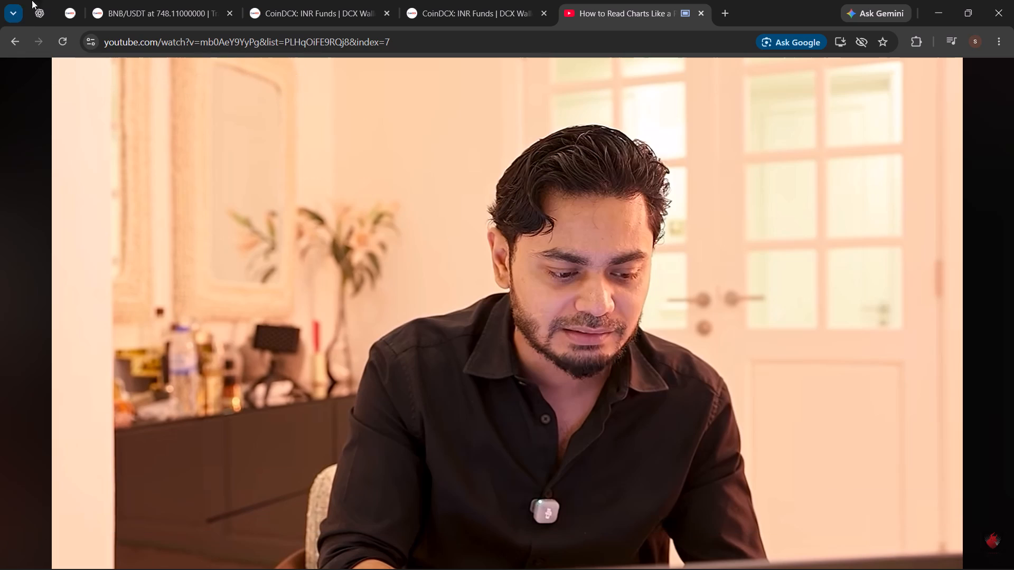
Return to the BNB/USDT chart and close one of the two CoinDCX INR Funds pages.
{"action": "left_click", "coordinate": [72, 5]}
{"action": "left_click", "coordinate": [146, 0]}
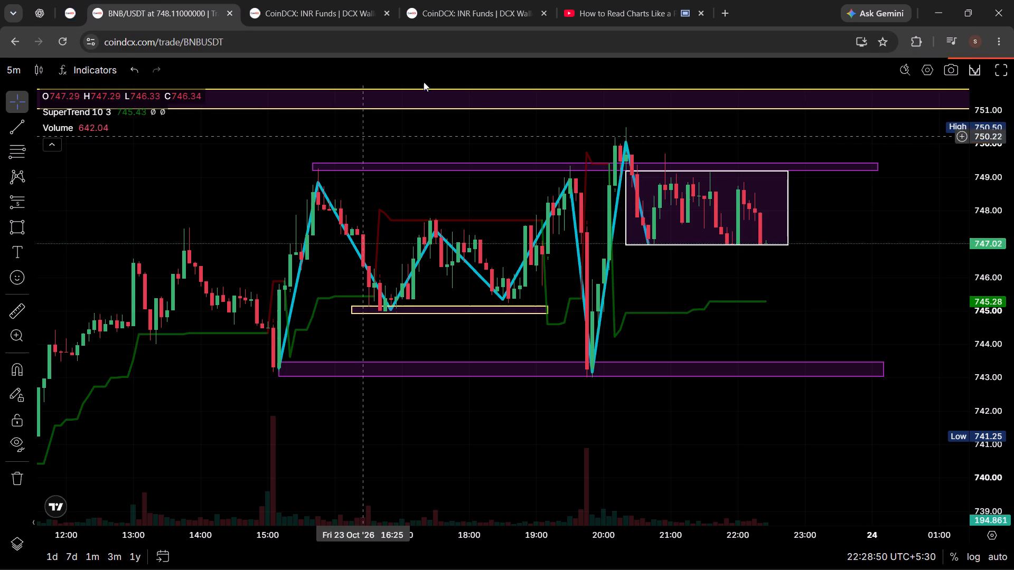
{"action": "left_click", "coordinate": [382, 12]}
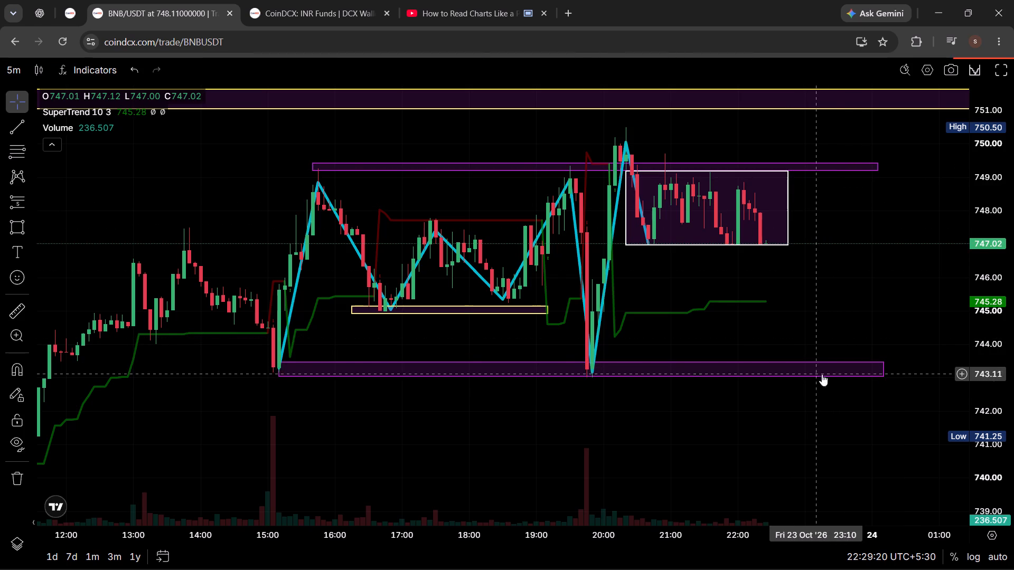
Examine the BNB/USDT price action between the upper yellow zone near 751 and the lower yellow zone near 726.
{"action": "left_click_drag", "start_coordinate": [998, 313], "coordinate": [967, 443]}
{"action": "left_click_drag", "start_coordinate": [913, 408], "coordinate": [913, 408]}
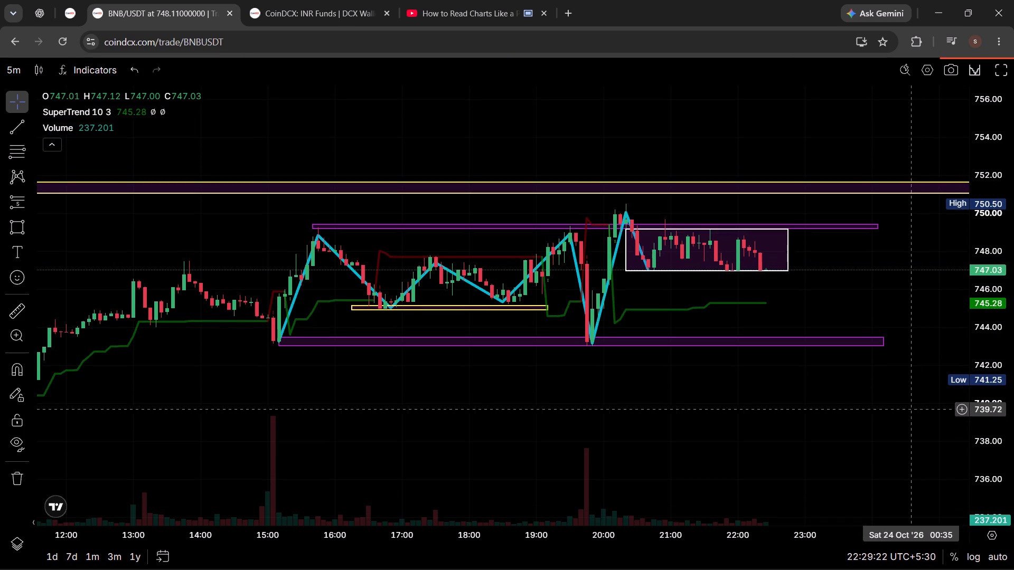
{"action": "left_click_drag", "start_coordinate": [913, 408], "coordinate": [906, 282]}
{"action": "left_click_drag", "start_coordinate": [889, 311], "coordinate": [891, 199]}
{"action": "scroll", "coordinate": [884, 268], "scroll_direction": "down", "scroll_amount": 1}
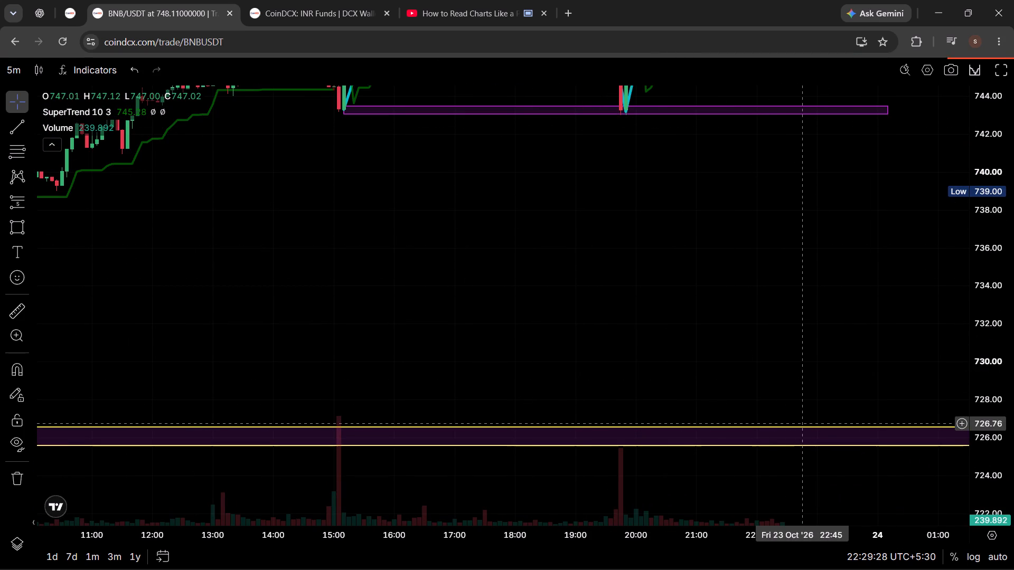
{"action": "scroll", "coordinate": [786, 259], "scroll_direction": "up", "scroll_amount": 3}
{"action": "left_click_drag", "start_coordinate": [766, 212], "coordinate": [784, 435]}
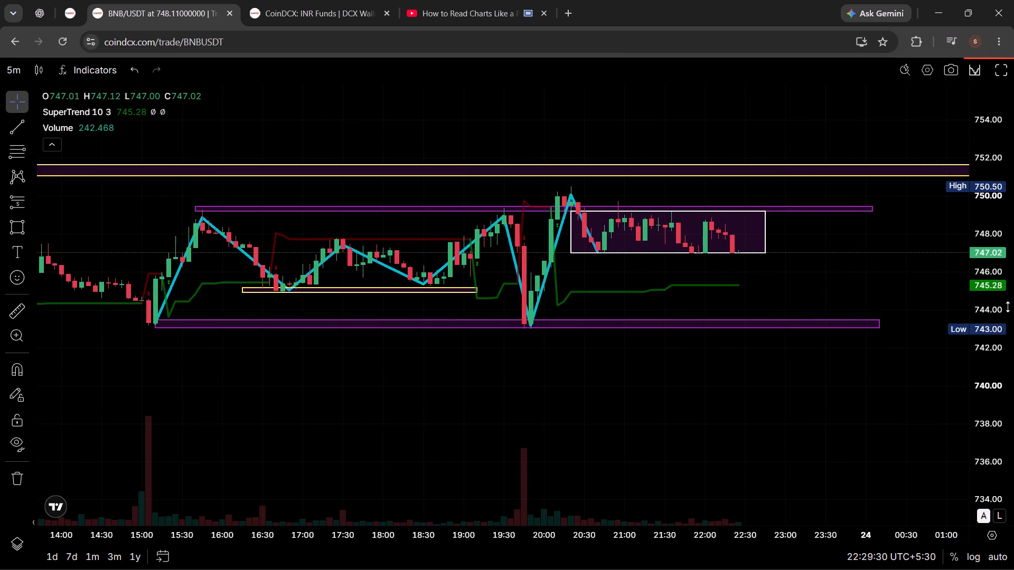
{"action": "left_click_drag", "start_coordinate": [999, 306], "coordinate": [1000, 138]}
{"action": "scroll", "coordinate": [863, 254], "scroll_direction": "down", "scroll_amount": 3}
{"action": "scroll", "coordinate": [860, 314], "scroll_direction": "down", "scroll_amount": 3}
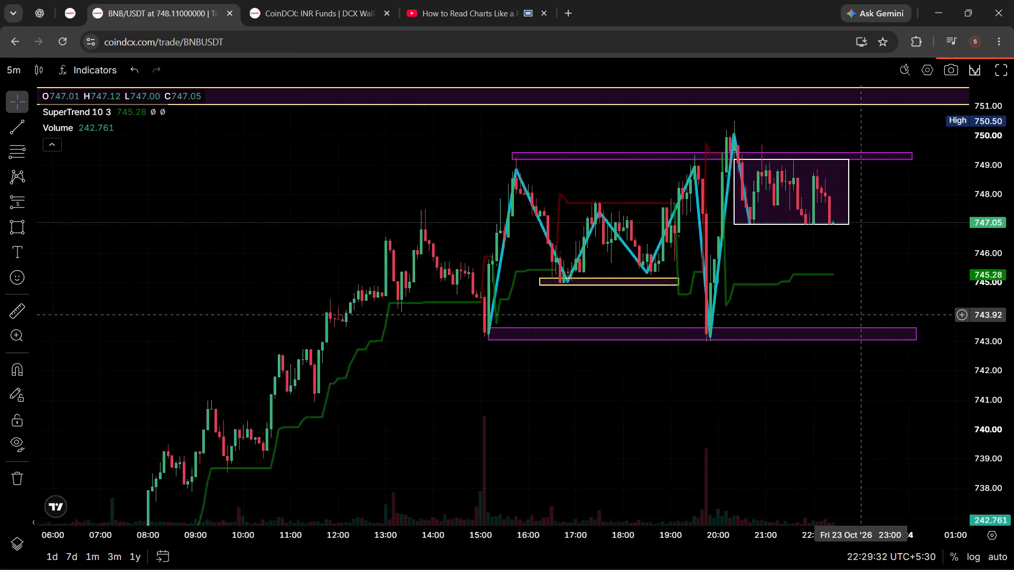
{"action": "left_click_drag", "start_coordinate": [863, 405], "coordinate": [719, 278]}
{"action": "left_click_drag", "start_coordinate": [979, 187], "coordinate": [978, 271]}
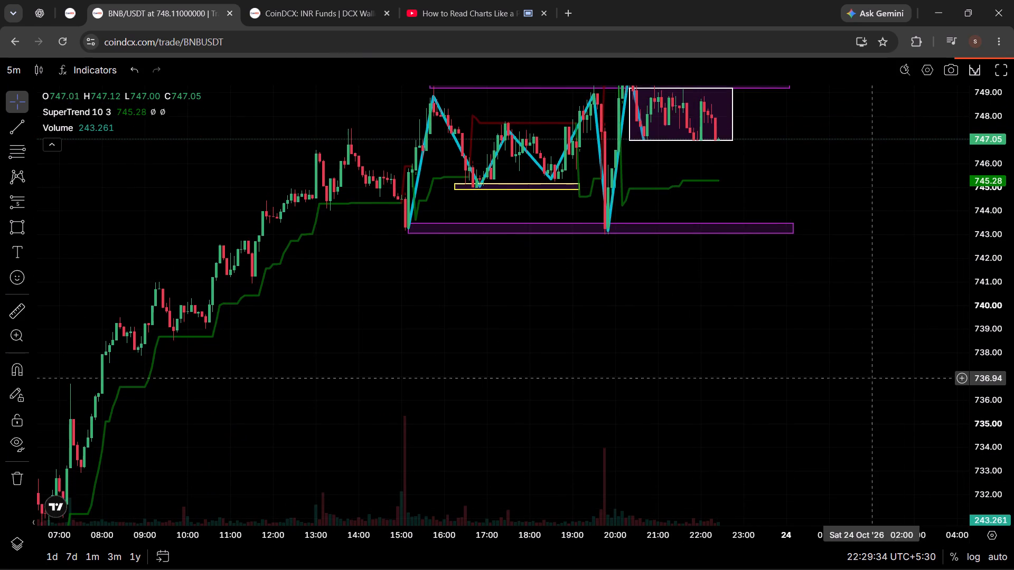
{"action": "scroll", "coordinate": [872, 377], "scroll_direction": "down", "scroll_amount": 2}
{"action": "left_click_drag", "start_coordinate": [1009, 153], "coordinate": [998, 352]}
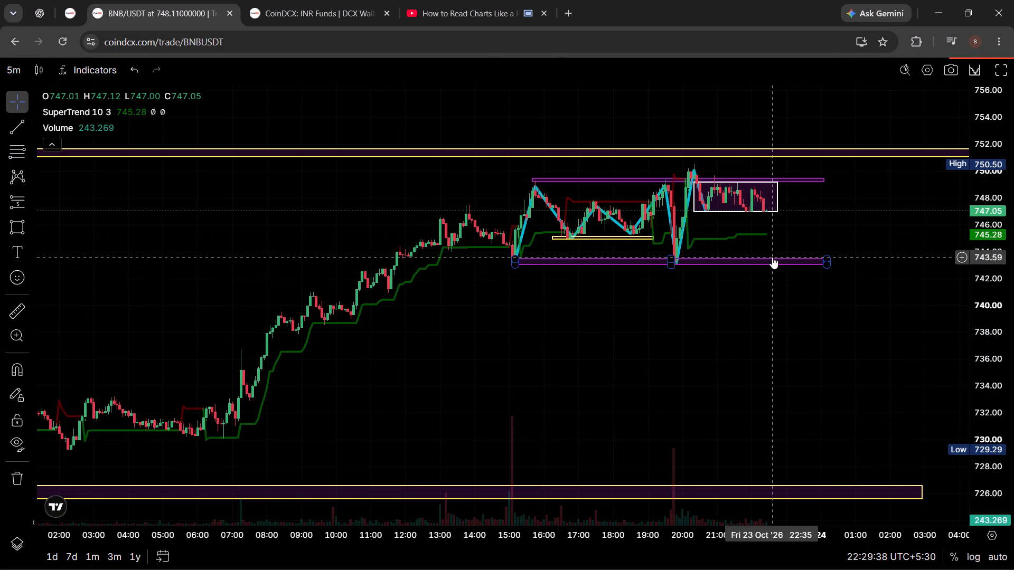
Look at the paused YouTube video, recheck the BNB/USDT chart, and return to the video.
{"action": "left_click", "coordinate": [492, 0]}
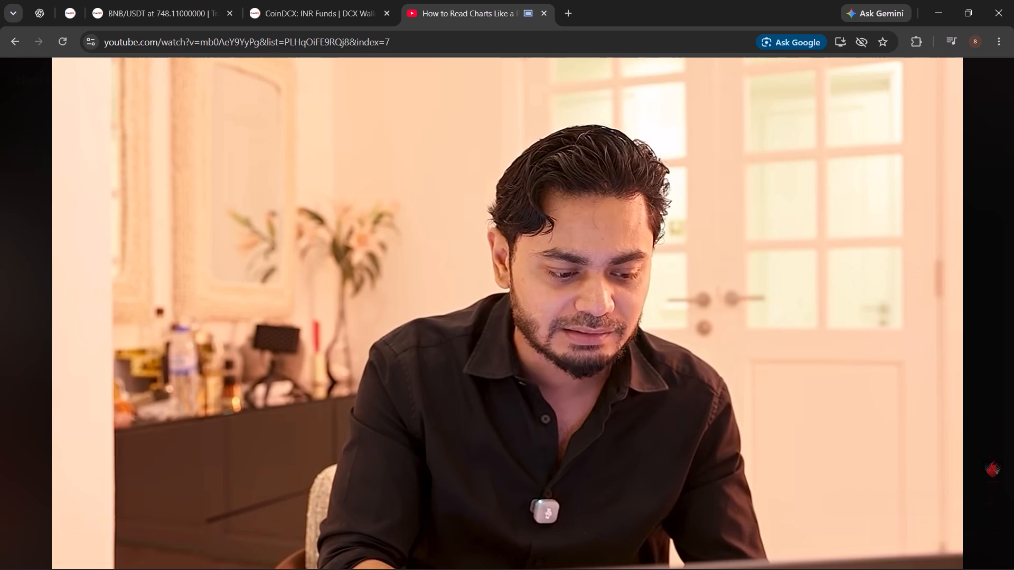
{"action": "left_click", "coordinate": [169, 3]}
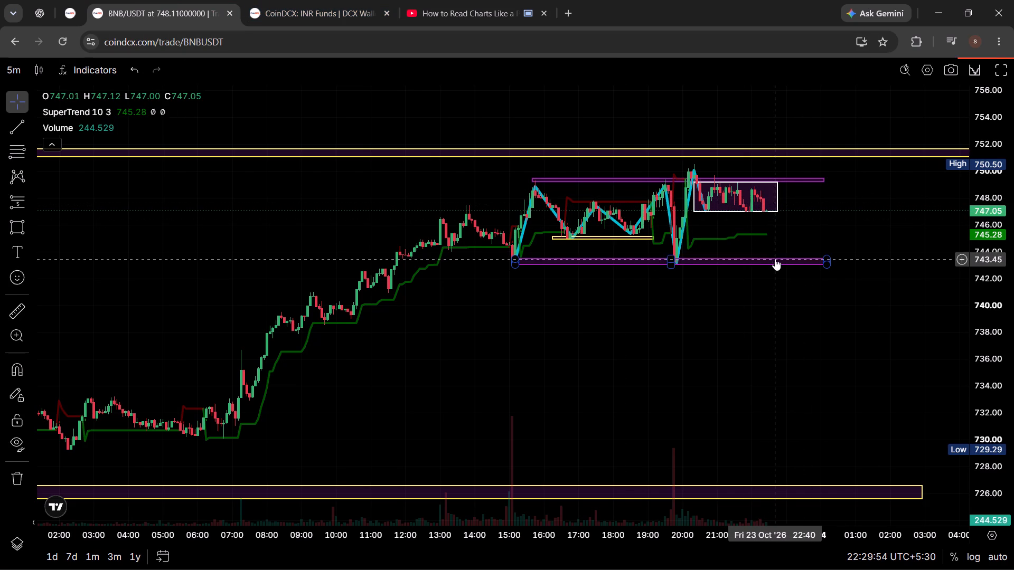
{"action": "left_click", "coordinate": [494, 0]}
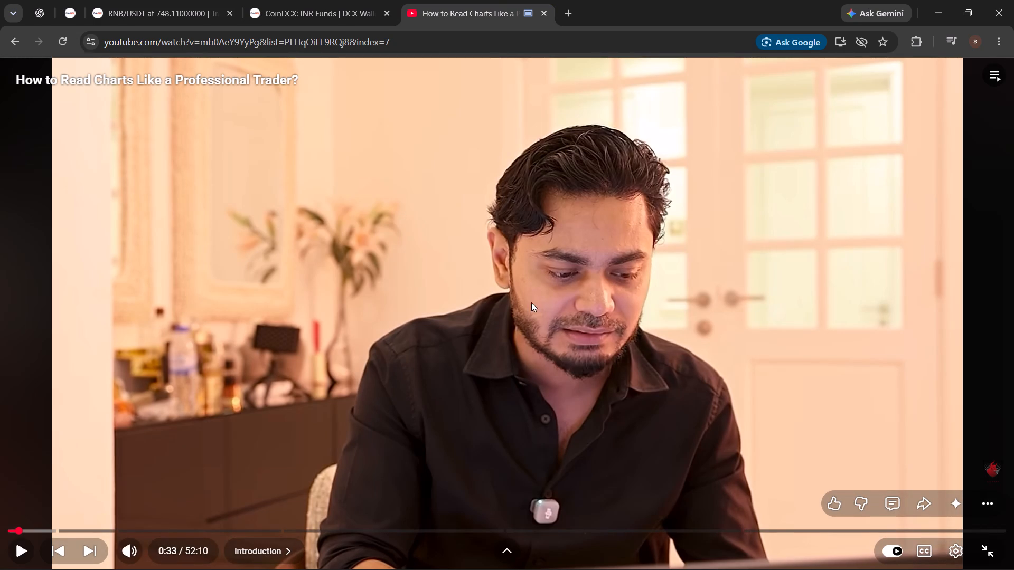